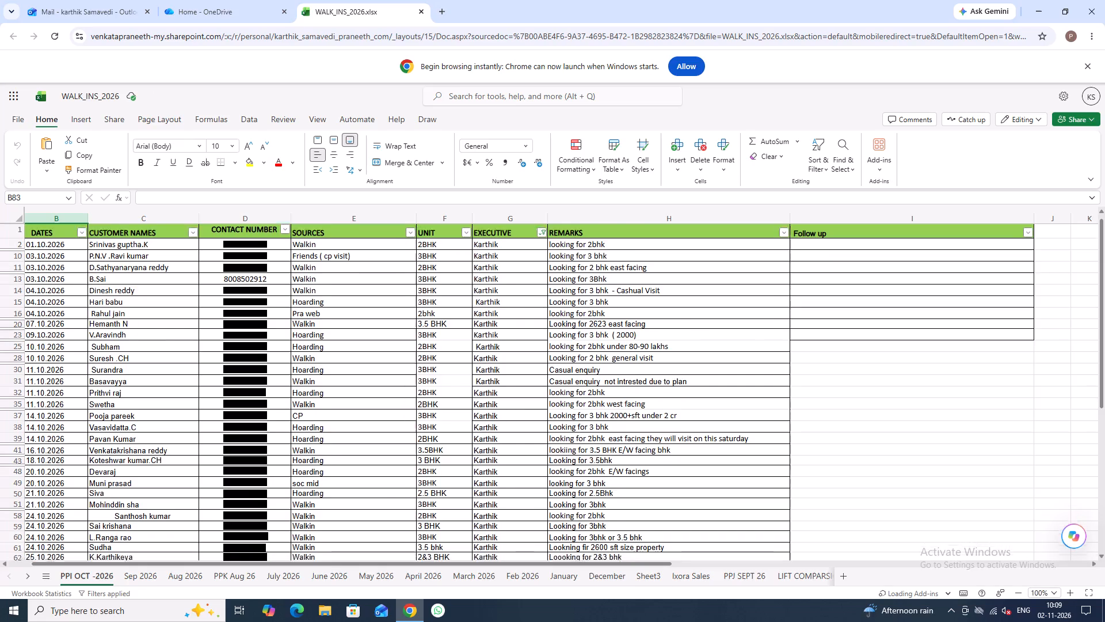
# Enter the date 31.10.2026 in cell B82, the first empty row below the October walk-in list.
pyautogui.scroll(-2, 556, 472)
pyautogui.click(98, 358)
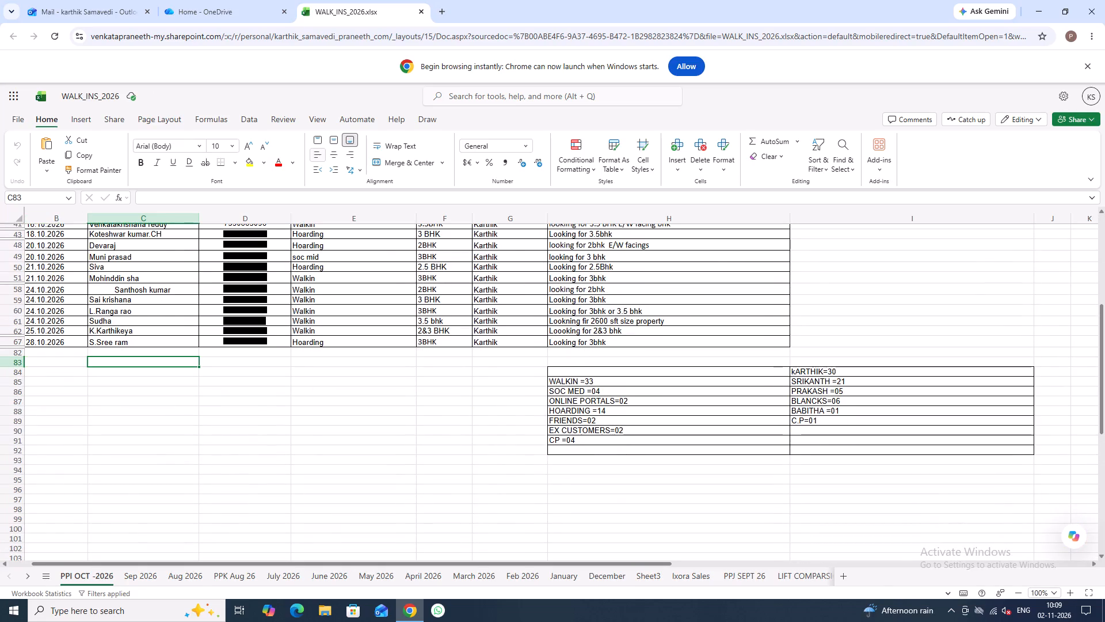
pyautogui.click(44, 352)
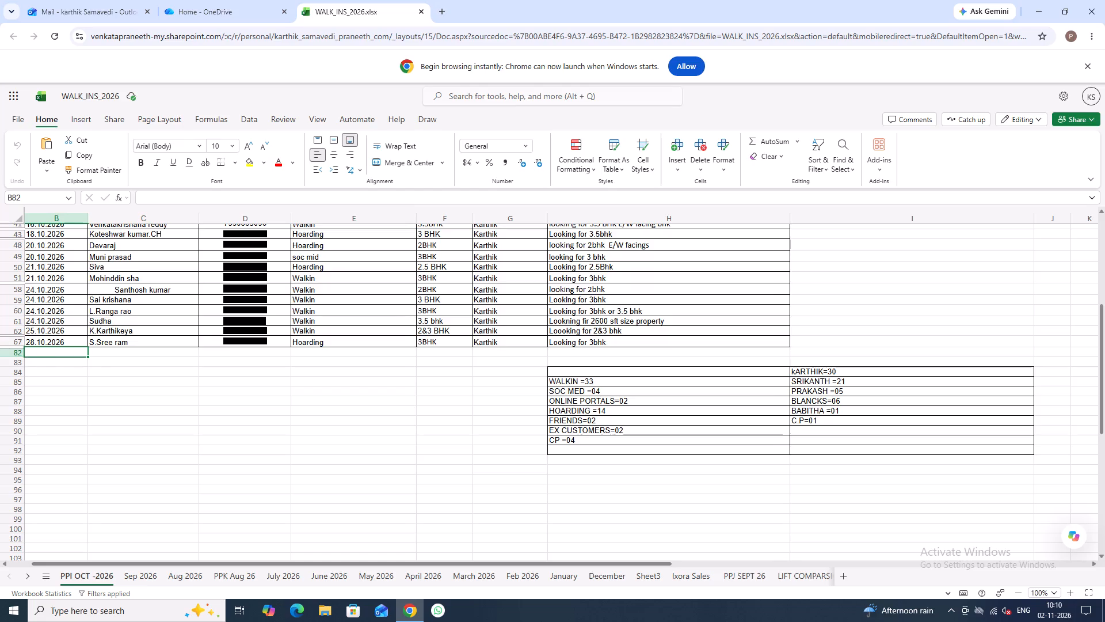
pyautogui.write('33')
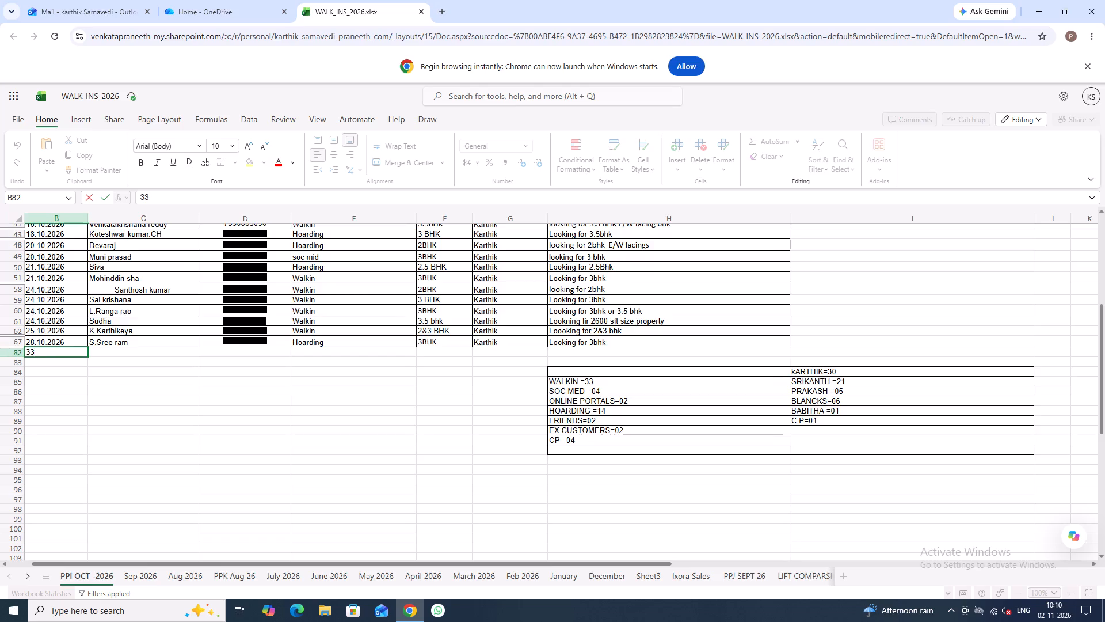
pyautogui.press('BackSpace')
pyautogui.write('1.')
pyautogui.write('10.2026')
pyautogui.click(63, 359)
pyautogui.click(64, 356)
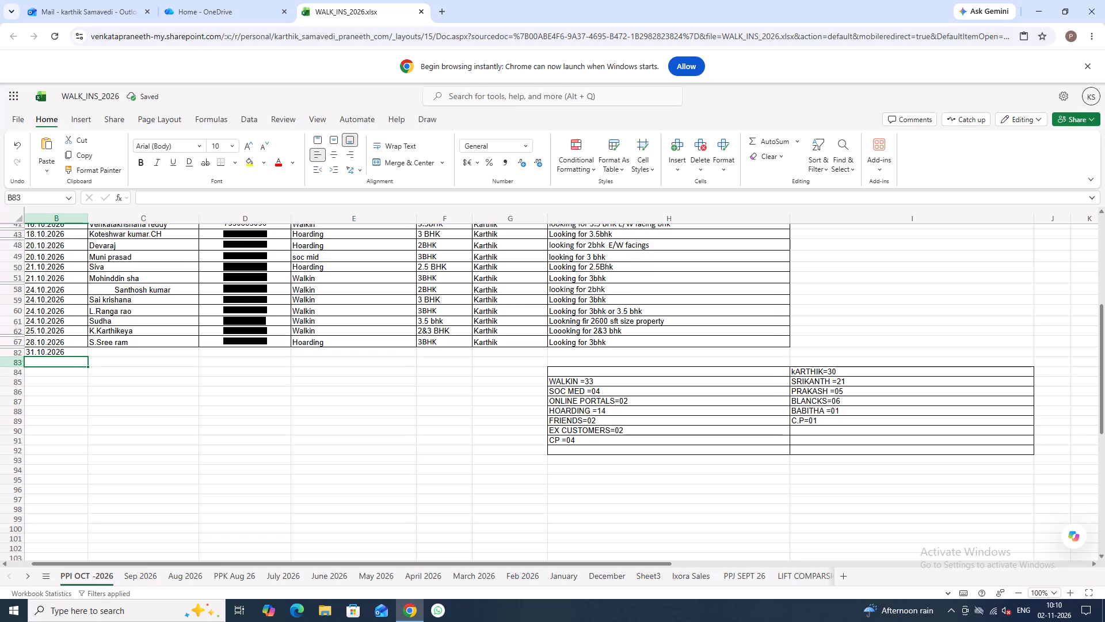
# Copy the 31.10.2026 date from cell B82 into cell B83.
pyautogui.click(70, 350)
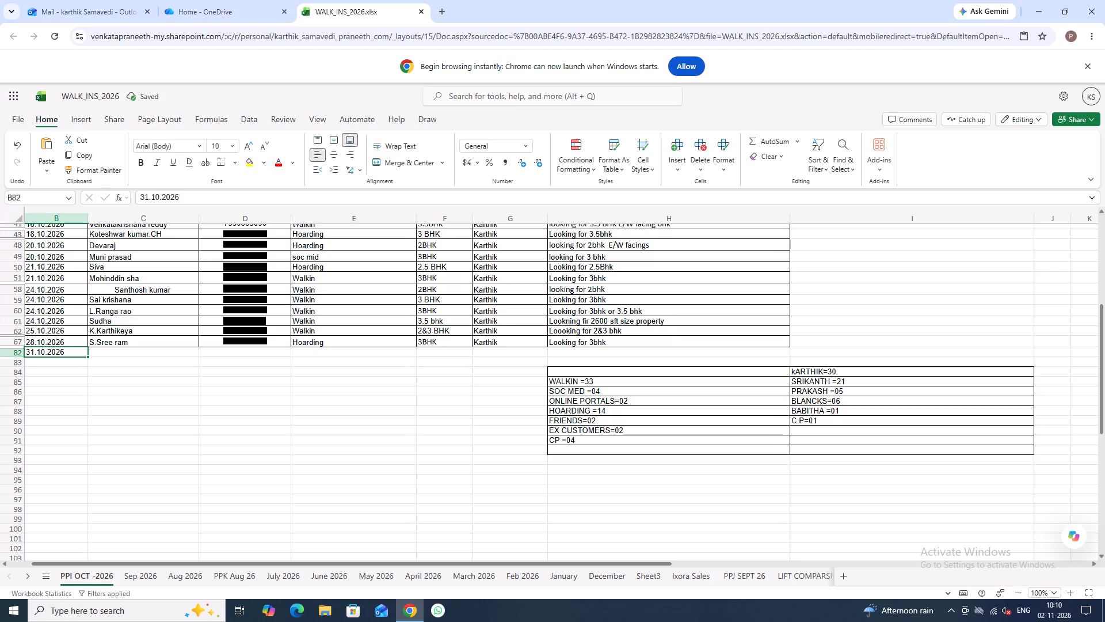
pyautogui.hotkey('ctrl', 'c')
pyautogui.click(68, 362)
pyautogui.hotkey('ctrl', 'v')
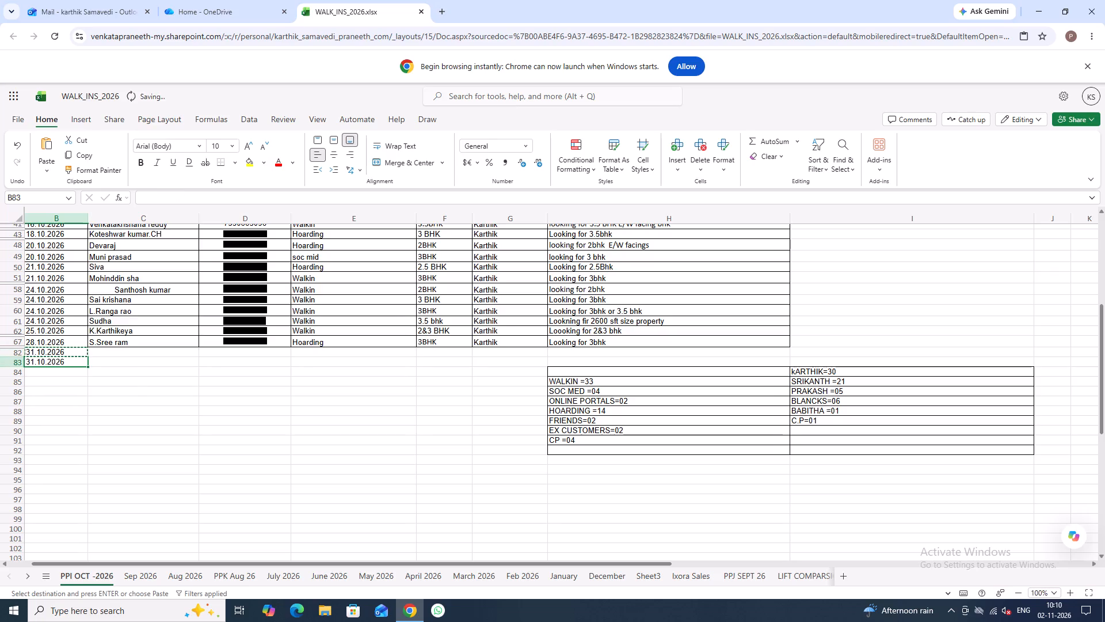
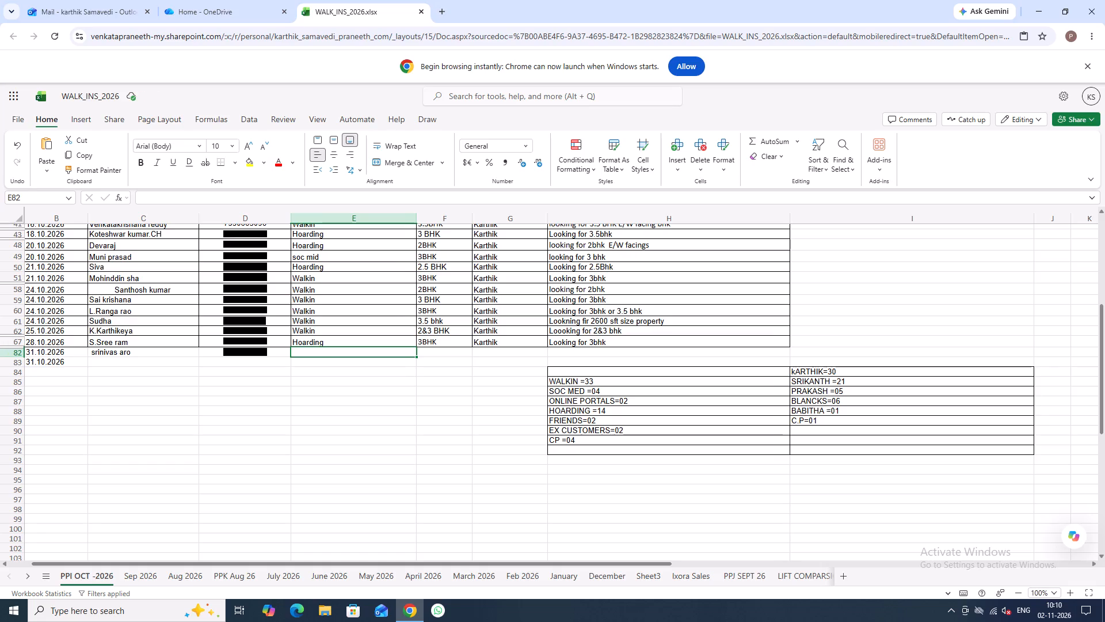
# Enter Walkin as the source in cell E82 for the first 31.10.2026 customer.
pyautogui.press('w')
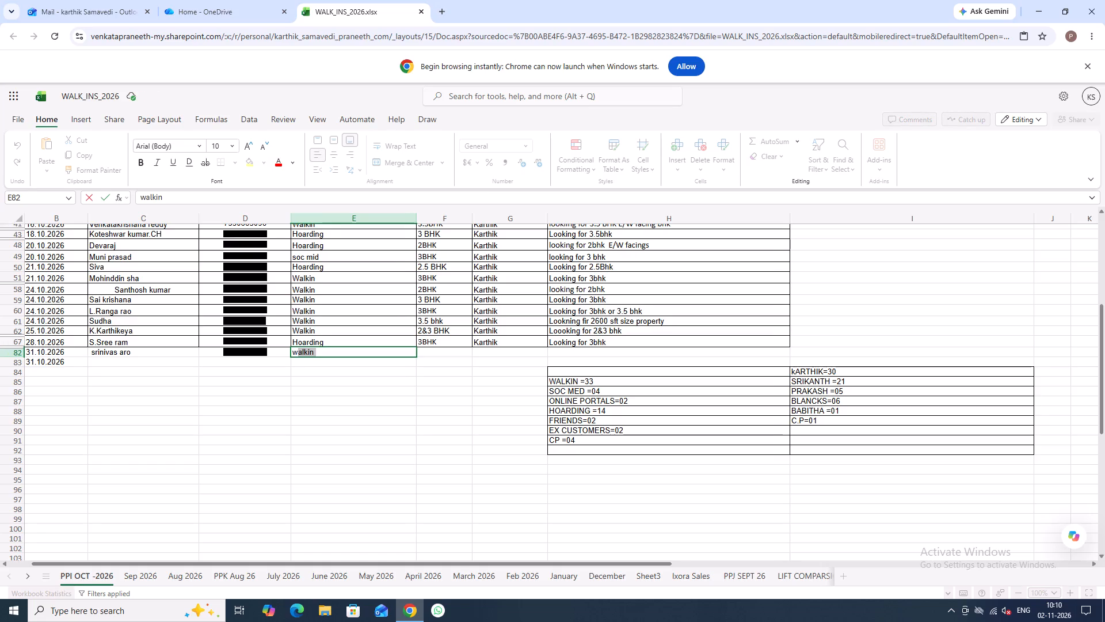
pyautogui.click(461, 350)
pyautogui.click(488, 350)
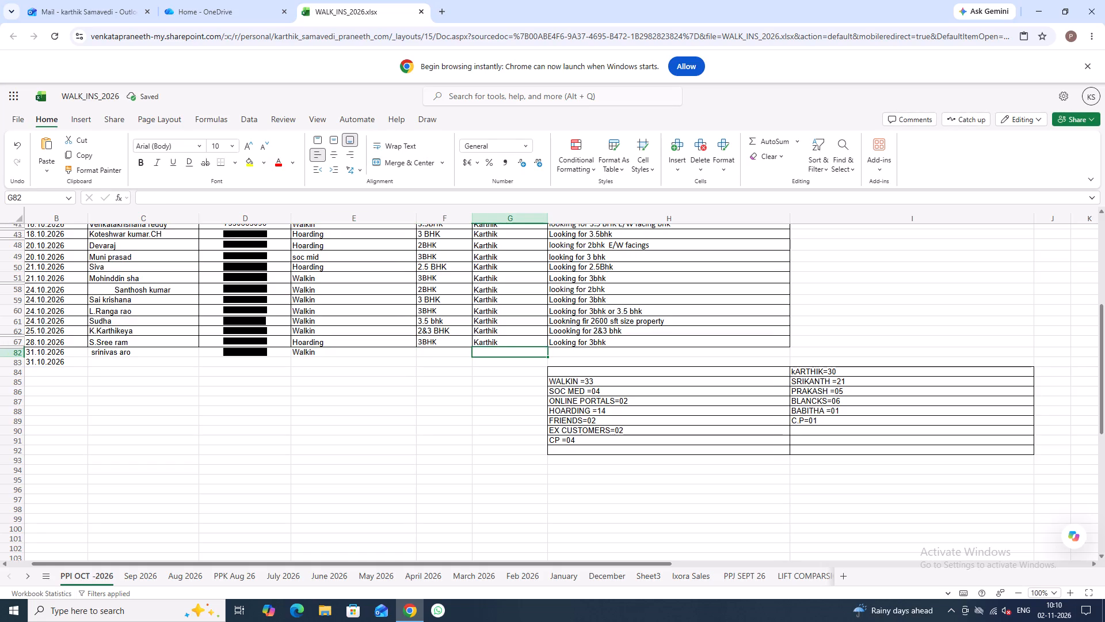
pyautogui.click(558, 351)
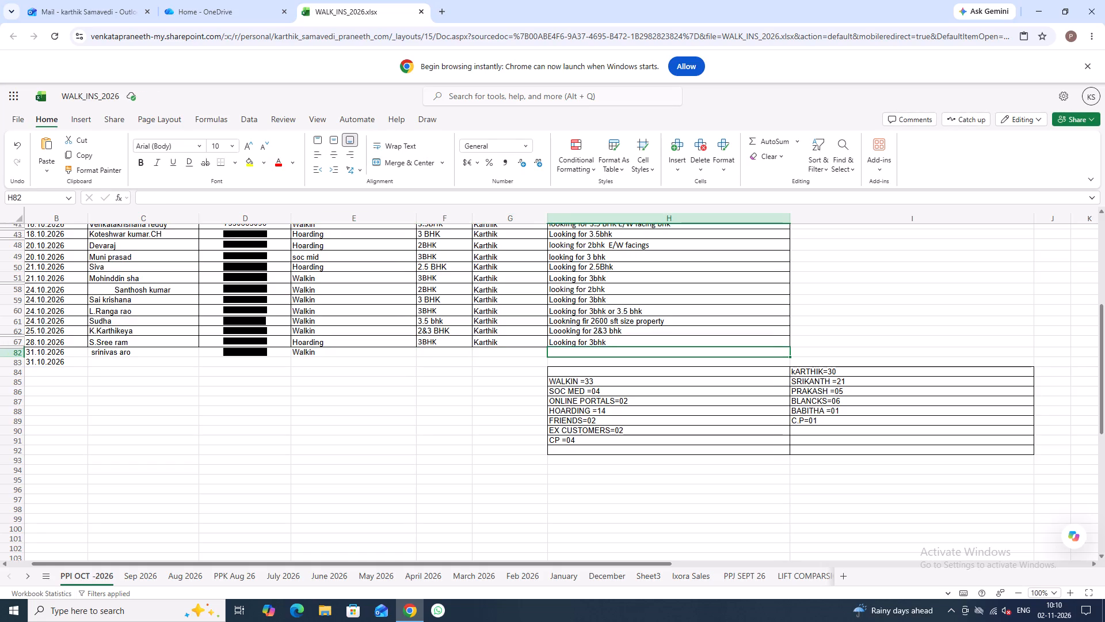
# Enter the second 31.10.2026 customer's name in cell C83 and phone number in cell D83.
pyautogui.click(118, 359)
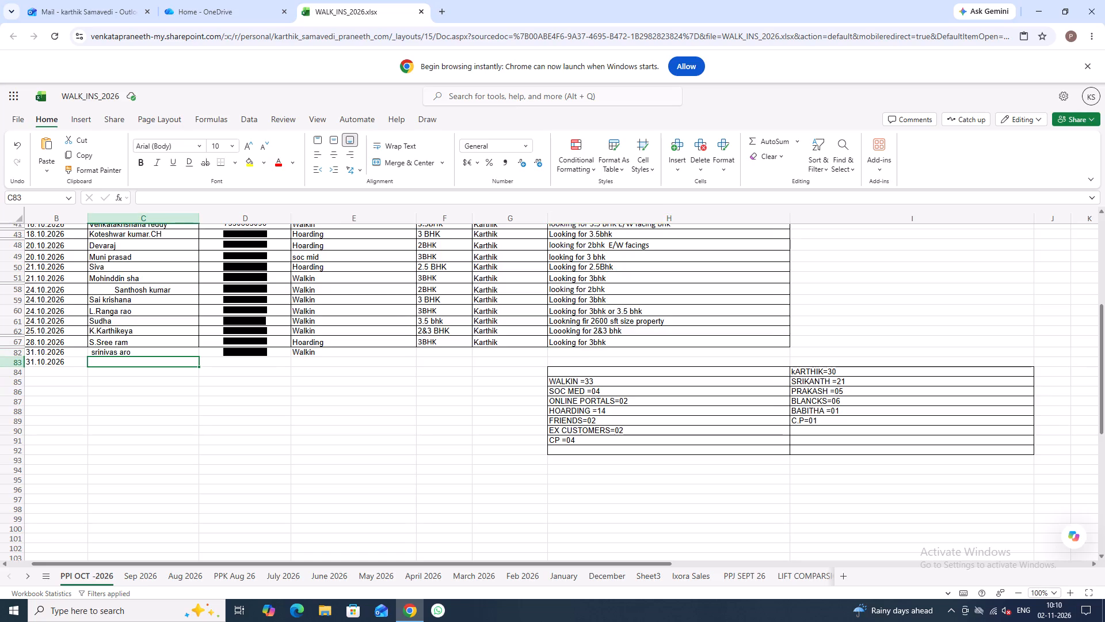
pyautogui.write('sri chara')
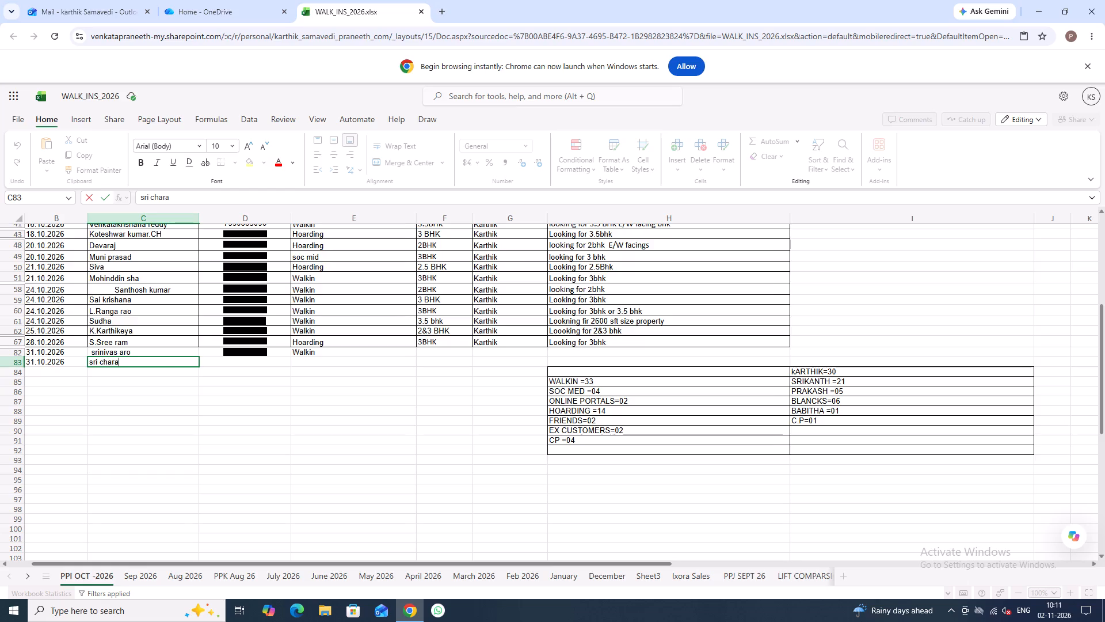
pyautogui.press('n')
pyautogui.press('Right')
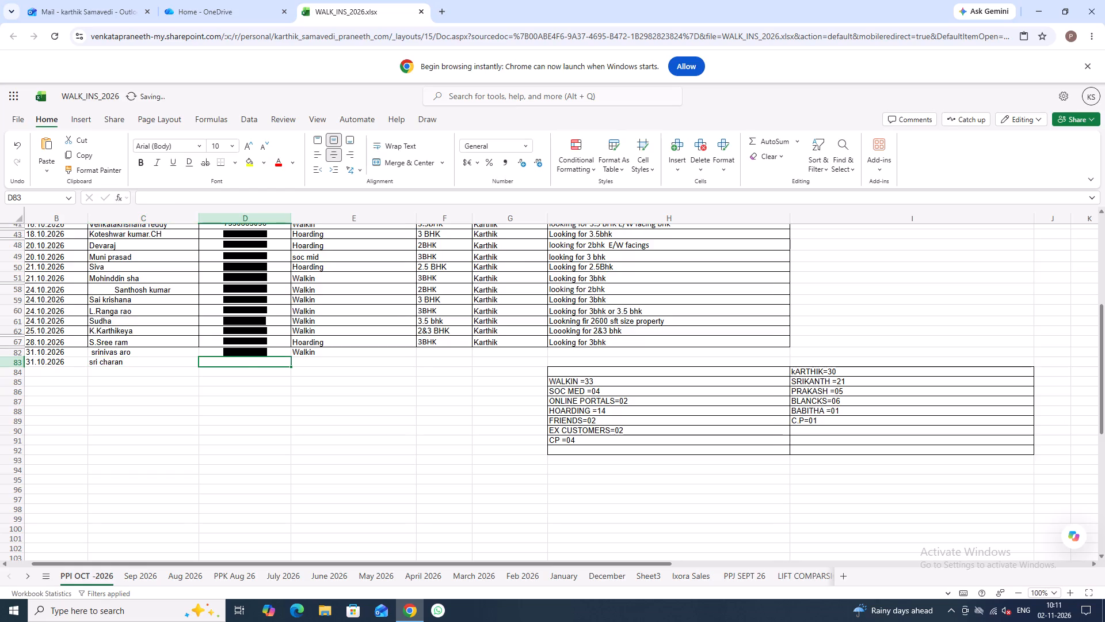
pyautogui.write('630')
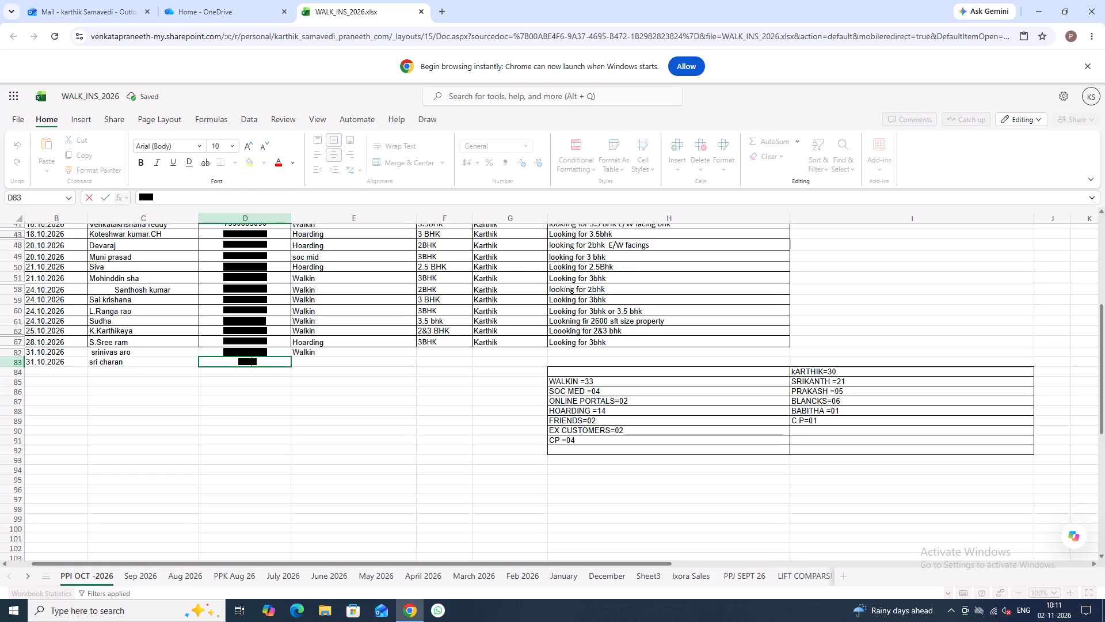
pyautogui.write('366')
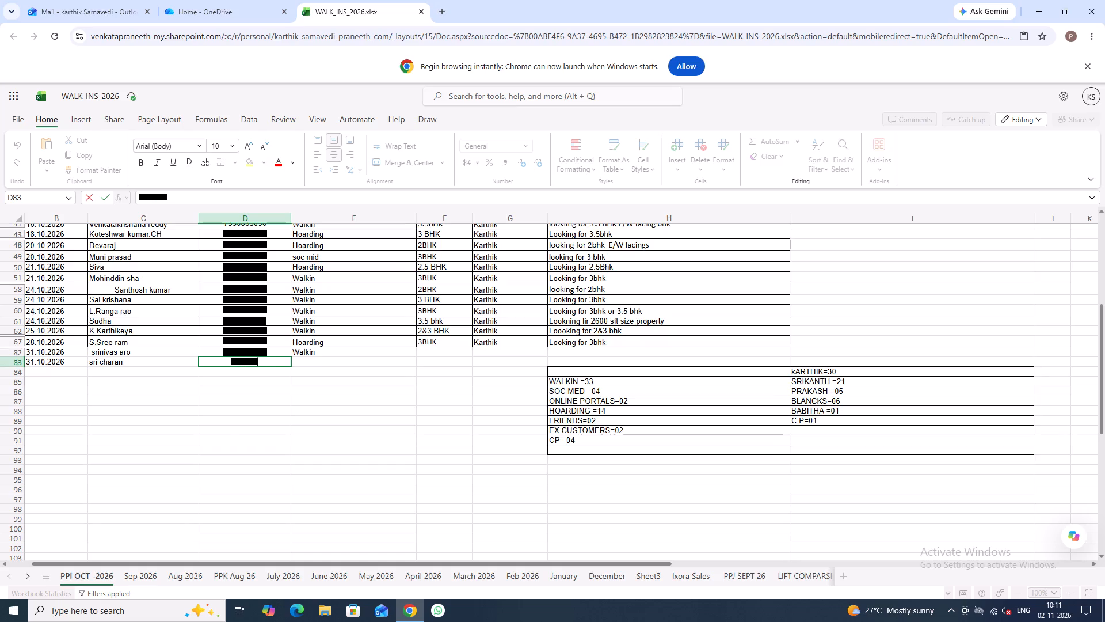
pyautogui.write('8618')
# Fill row 83 with source Walkin in E83, requirement 2.5&3 bhk in F83 and attendant Karthik in G83.
pyautogui.click(350, 362)
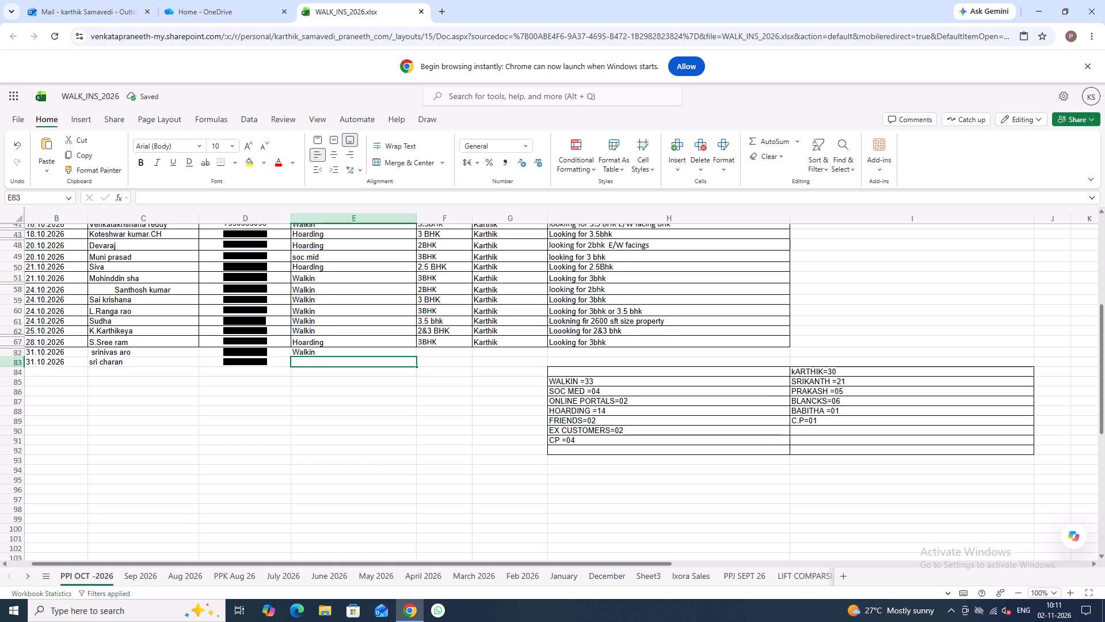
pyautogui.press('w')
pyautogui.click(462, 362)
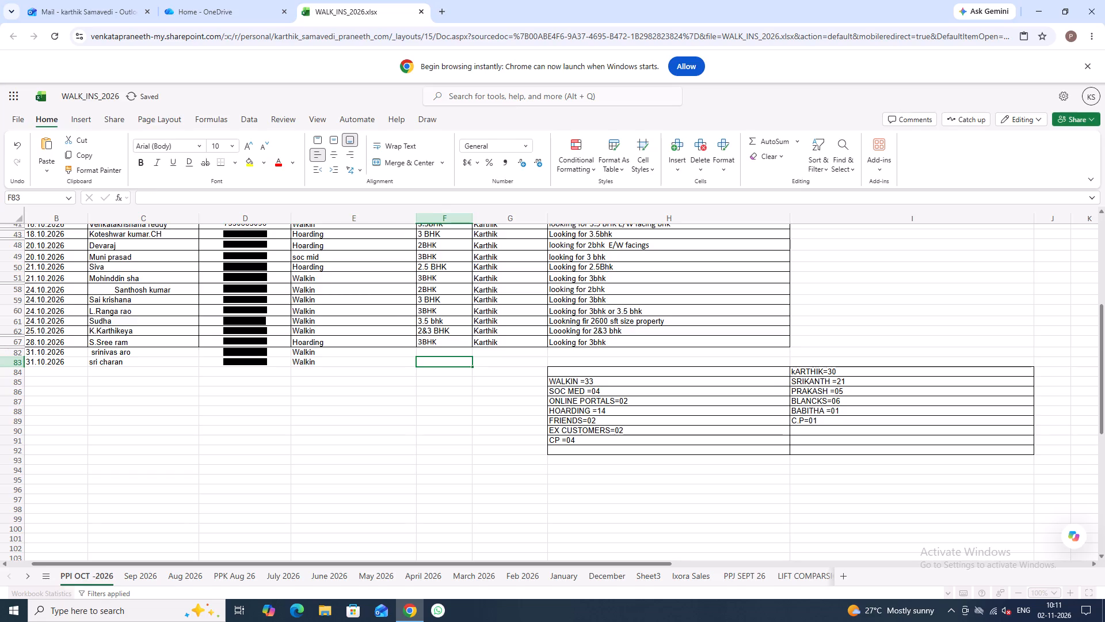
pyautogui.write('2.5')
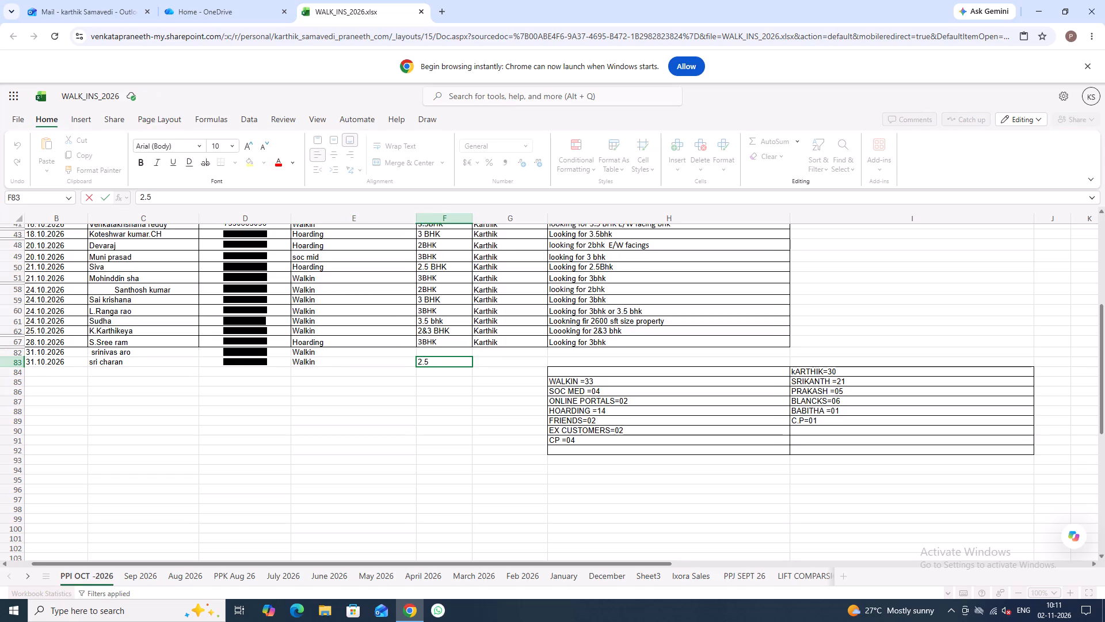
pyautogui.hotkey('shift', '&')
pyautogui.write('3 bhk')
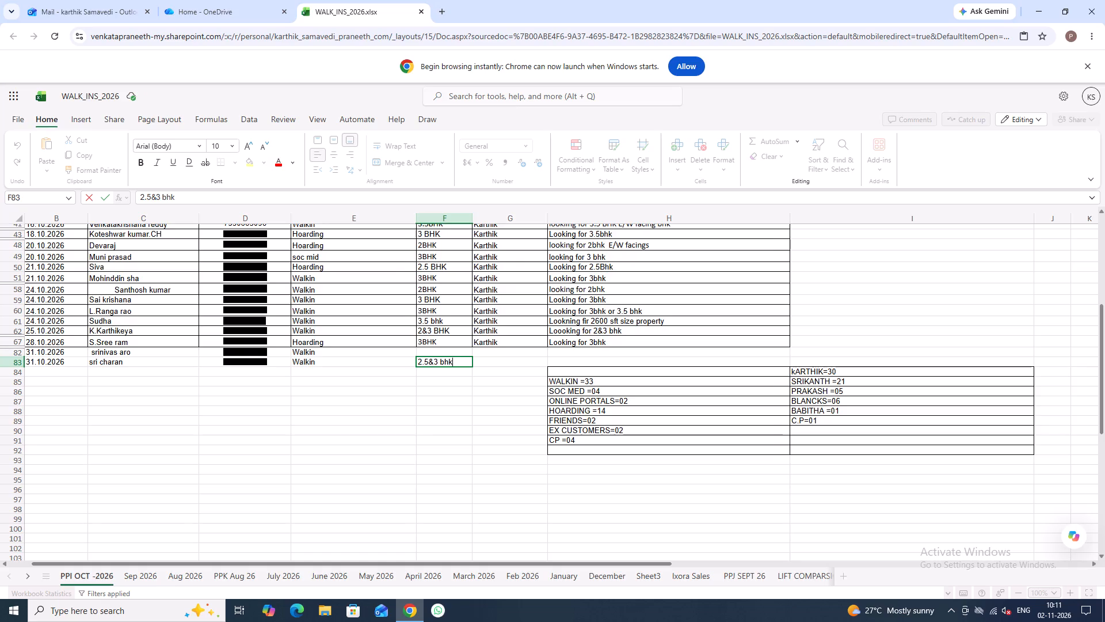
pyautogui.click(482, 365)
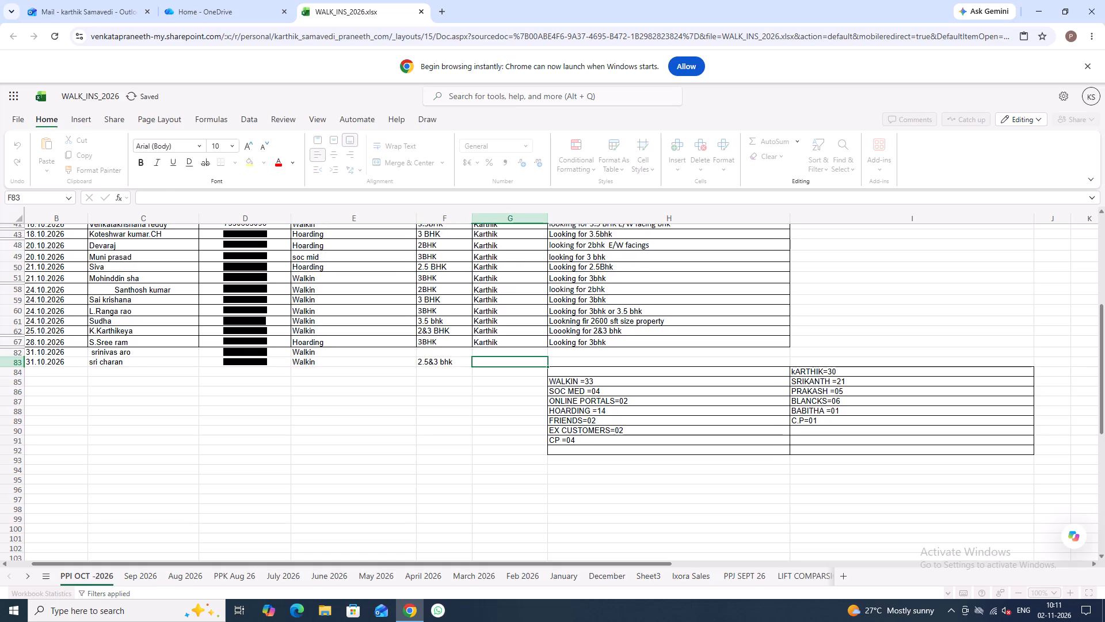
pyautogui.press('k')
# Copy the remark from cell H50 into H83 and edit it to read "Looking for 2.5&3 Bhk".
pyautogui.click(631, 364)
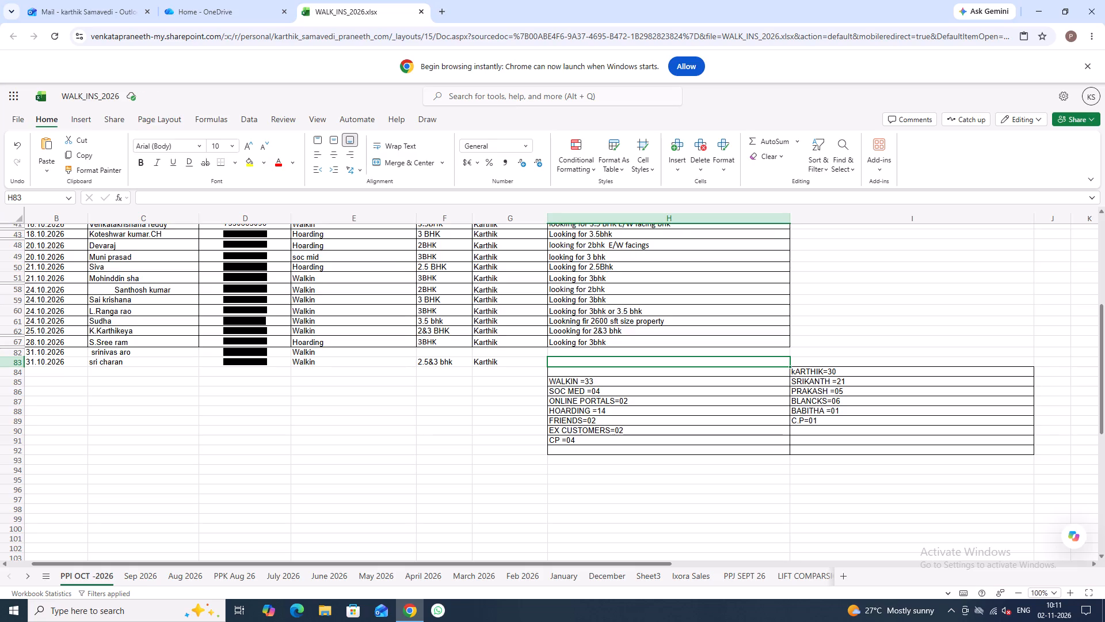
pyautogui.click(622, 266)
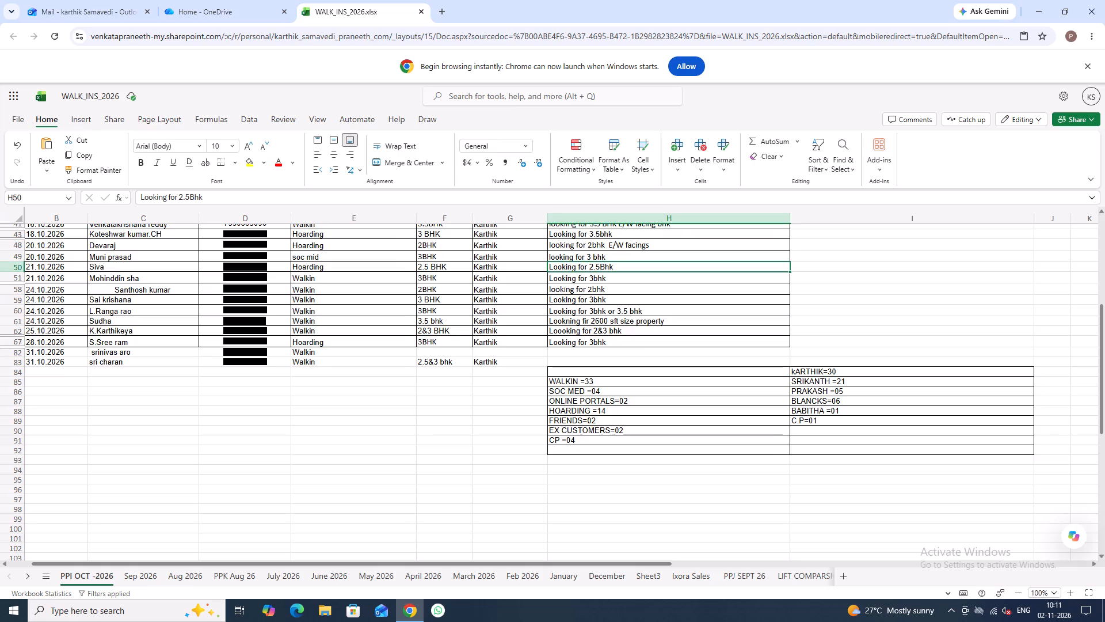
pyautogui.hotkey('ctrl', 'c')
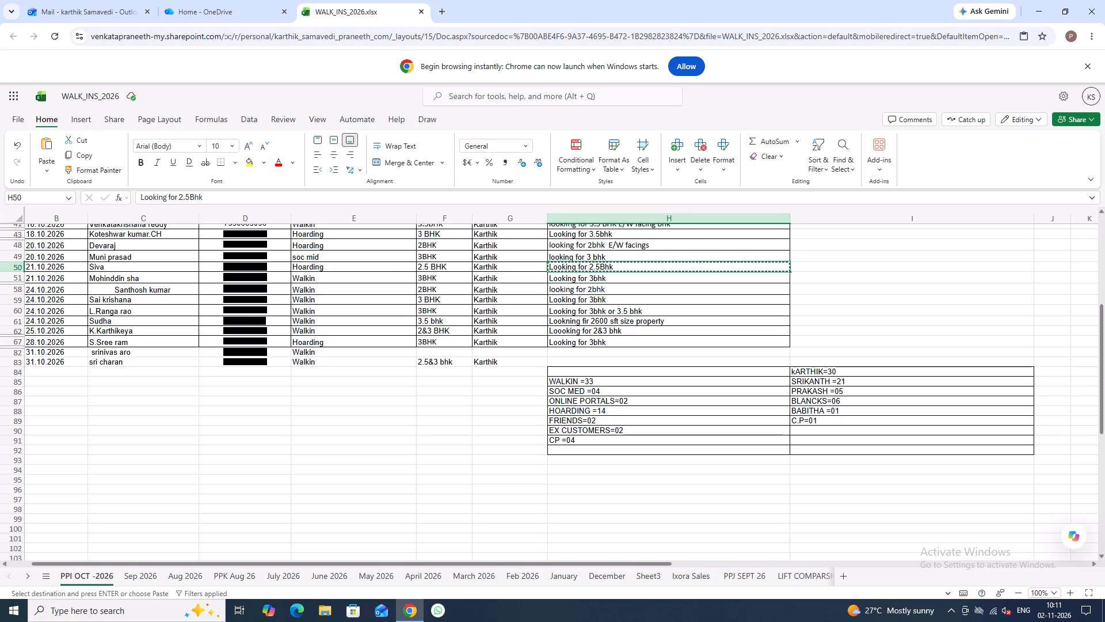
pyautogui.click(603, 357)
pyautogui.hotkey('ctrl', 'v')
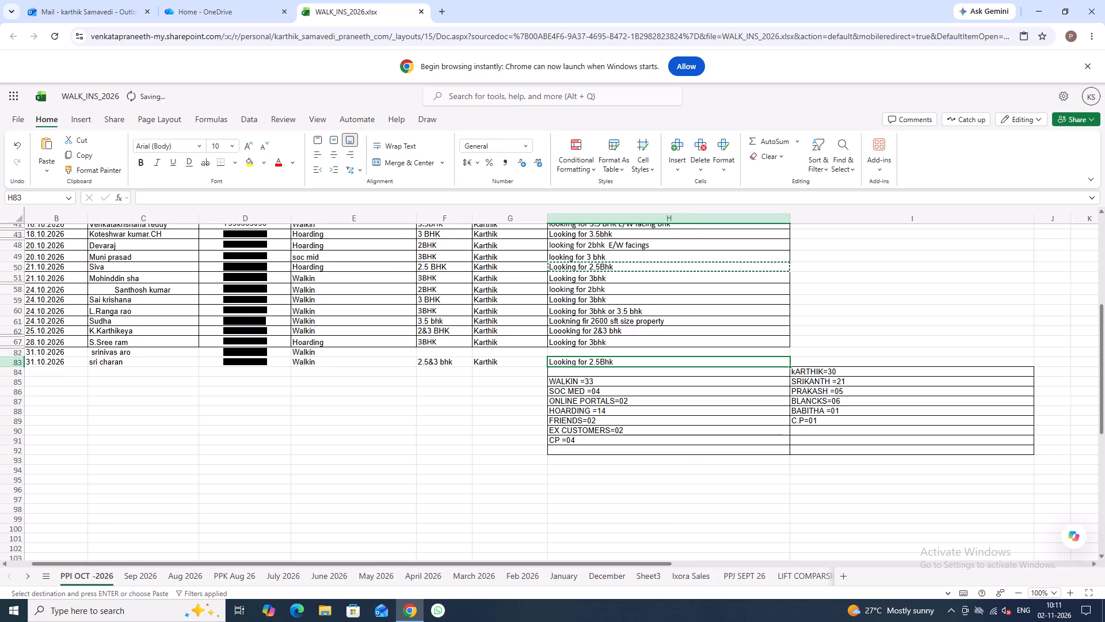
pyautogui.click(623, 363)
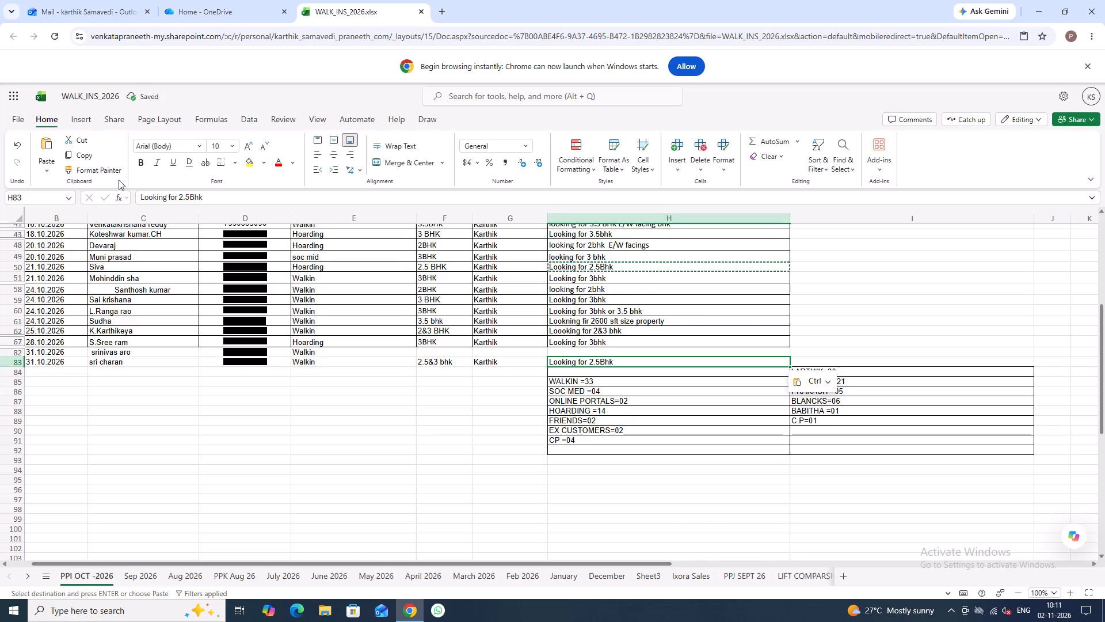
pyautogui.click(189, 195)
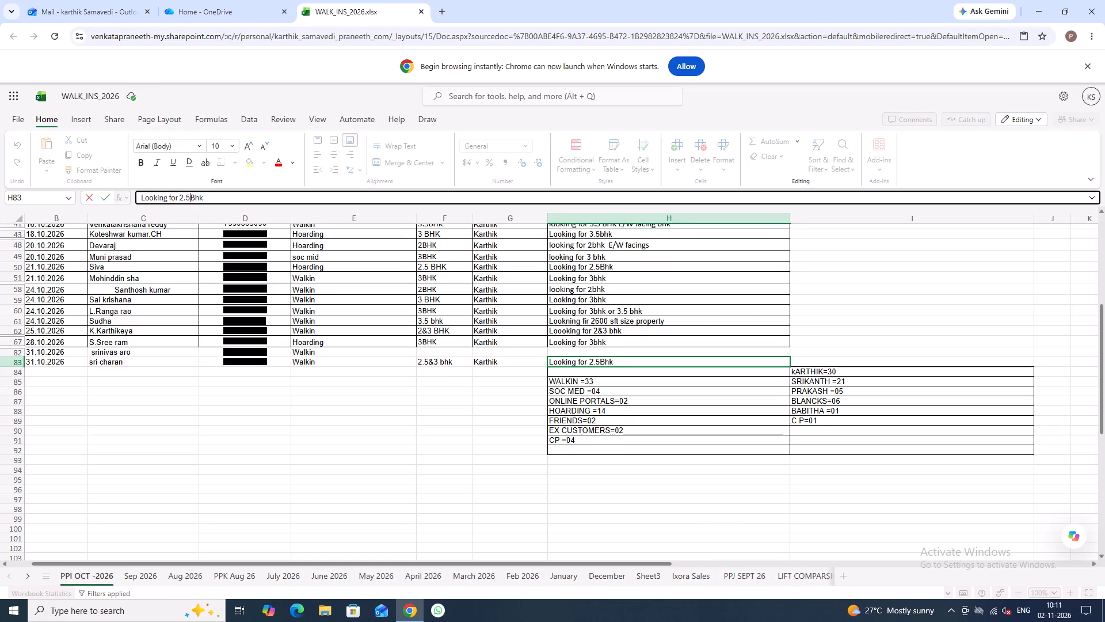
pyautogui.hotkey('shift', '&')
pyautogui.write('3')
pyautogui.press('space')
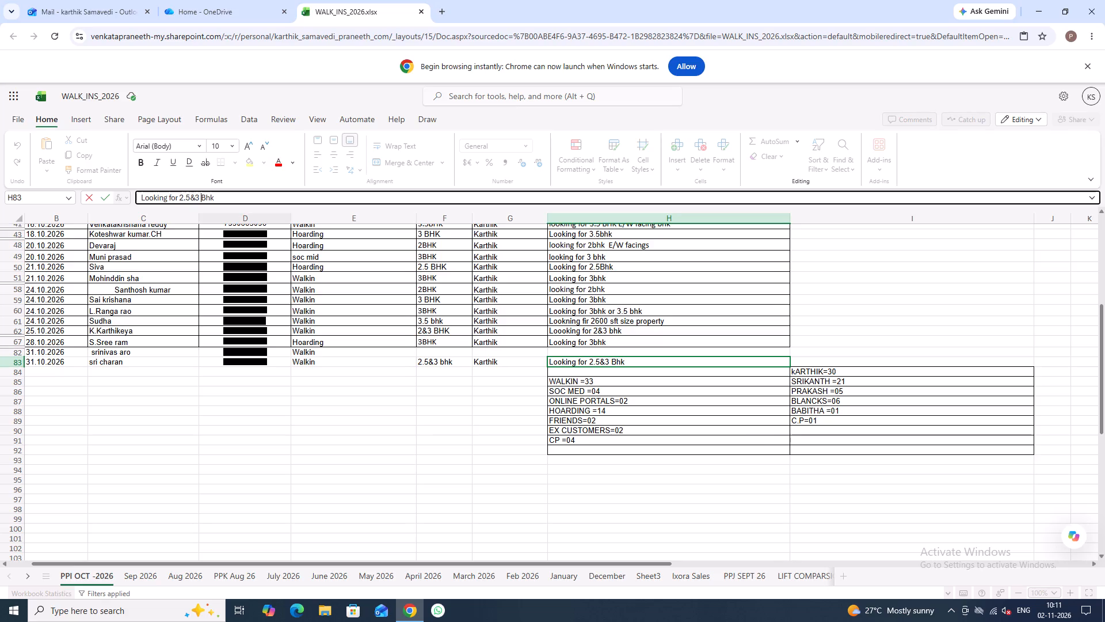
pyautogui.click(542, 420)
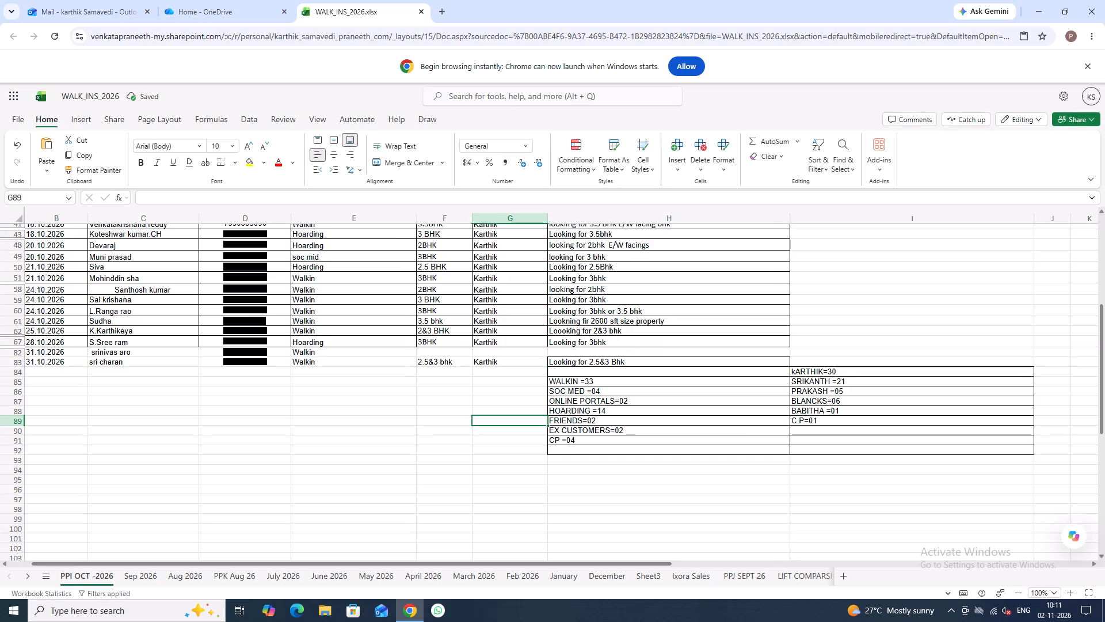
# Apply all borders to the two new entry rows, cells B82 to H83.
pyautogui.scroll(-5, 557, 381)
pyautogui.scroll(5, 557, 381)
pyautogui.click(440, 385)
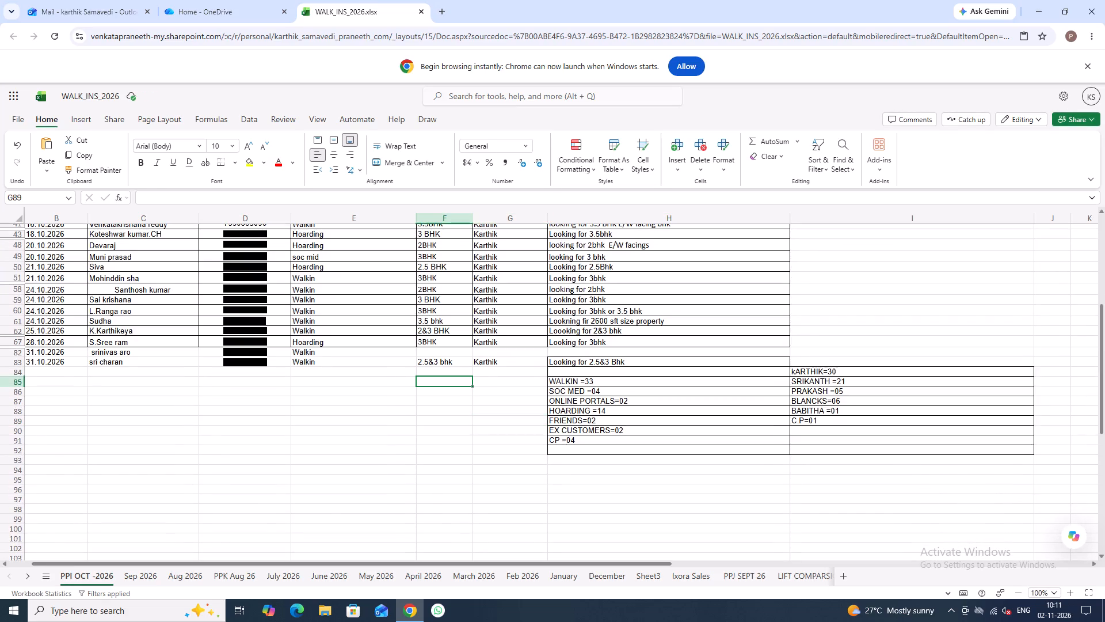
pyautogui.moveTo(62, 353); pyautogui.dragTo(62, 358)
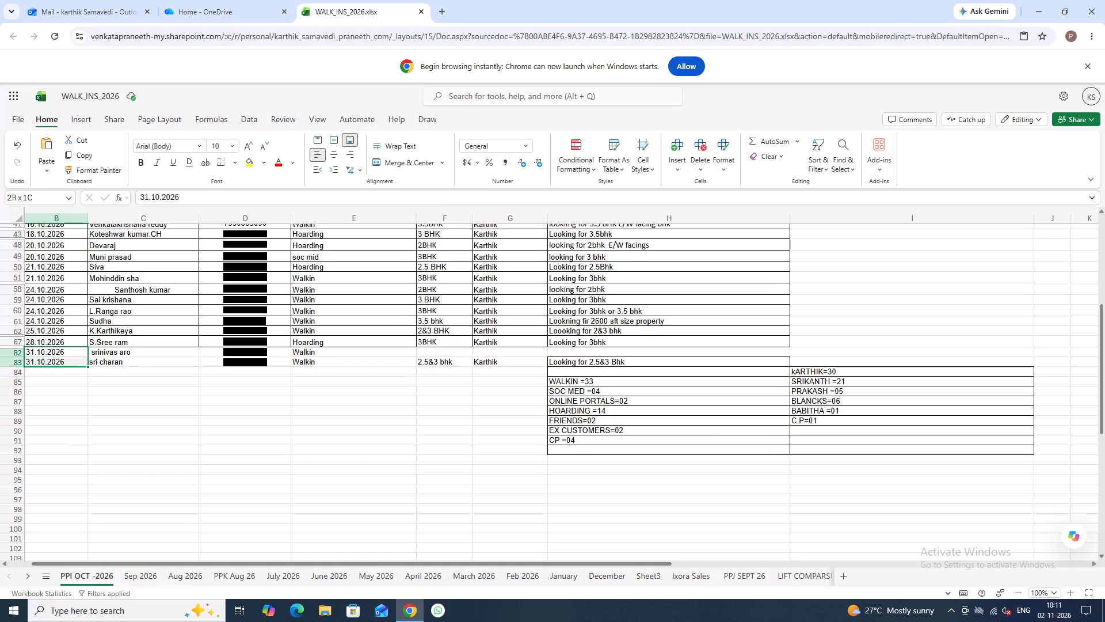
pyautogui.moveTo(62, 358); pyautogui.dragTo(615, 352)
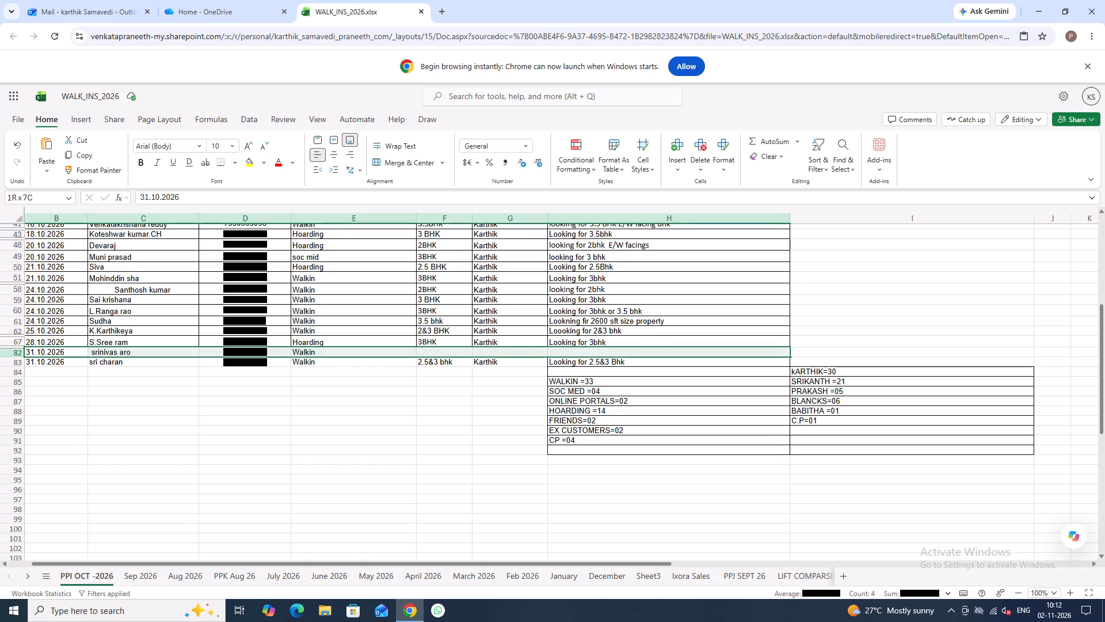
pyautogui.moveTo(615, 352); pyautogui.dragTo(615, 359)
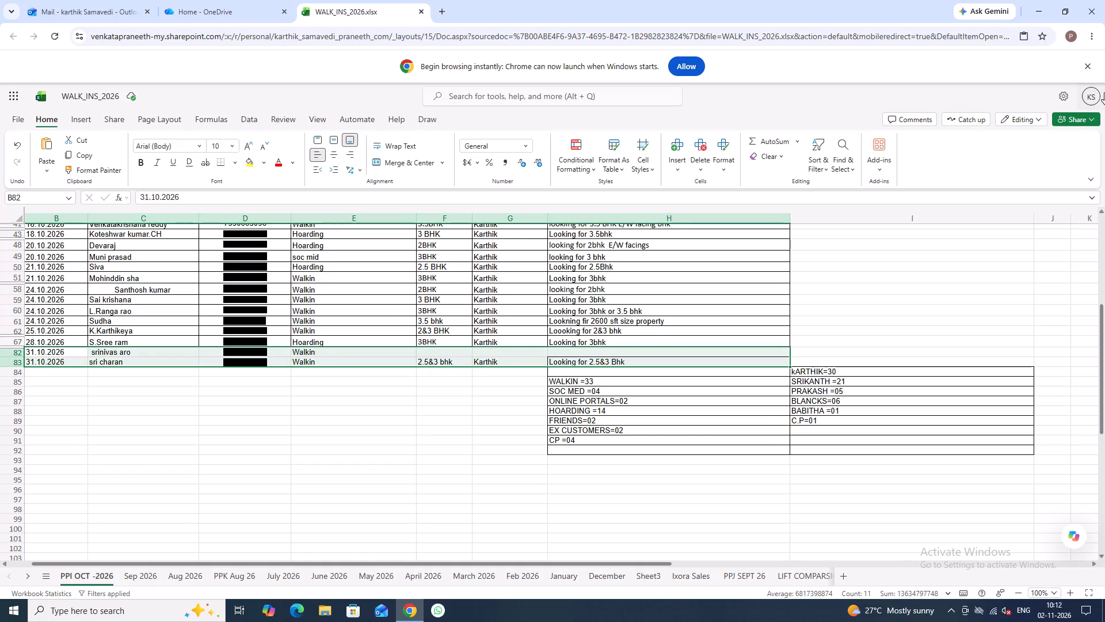
pyautogui.click(234, 162)
pyautogui.click(228, 211)
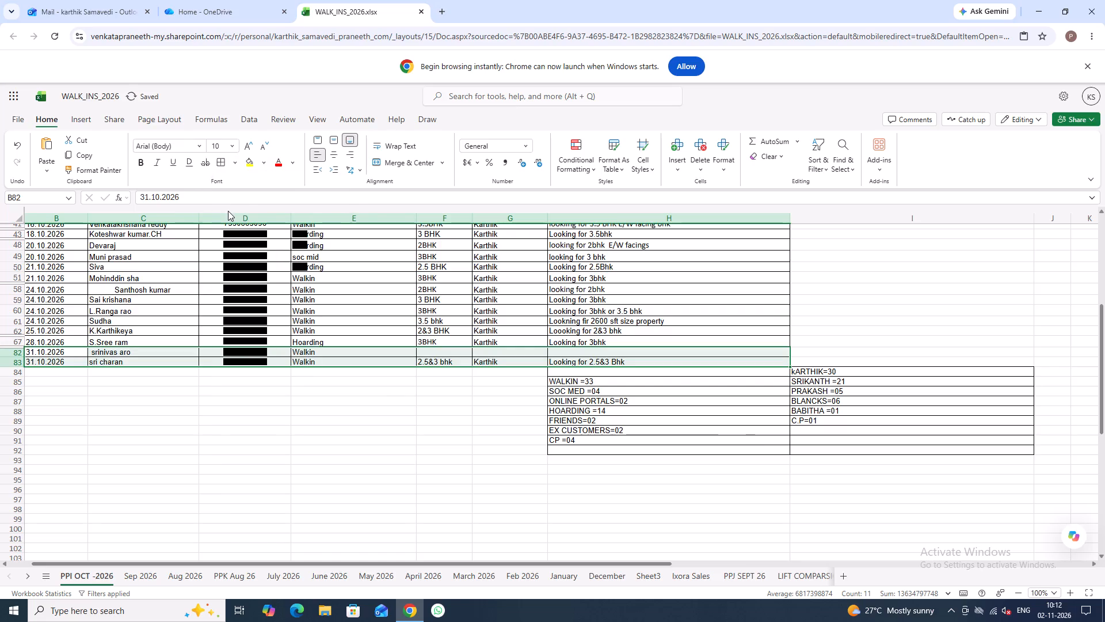
pyautogui.click(452, 465)
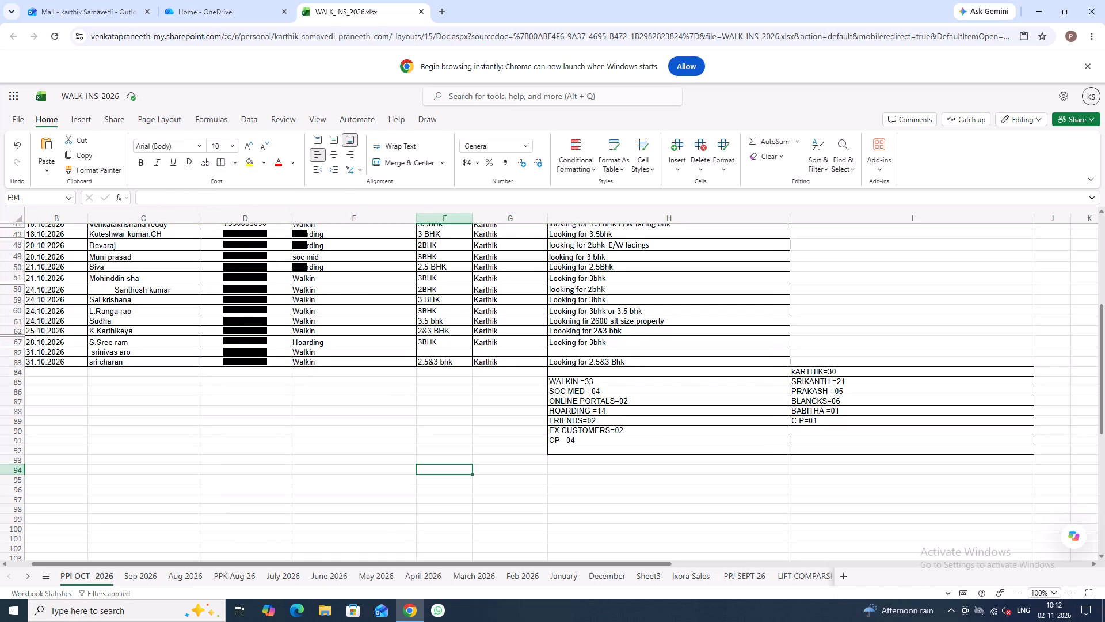
# Insert one row below row 84, within the summary table under the walk-in list.
pyautogui.click(11, 376)
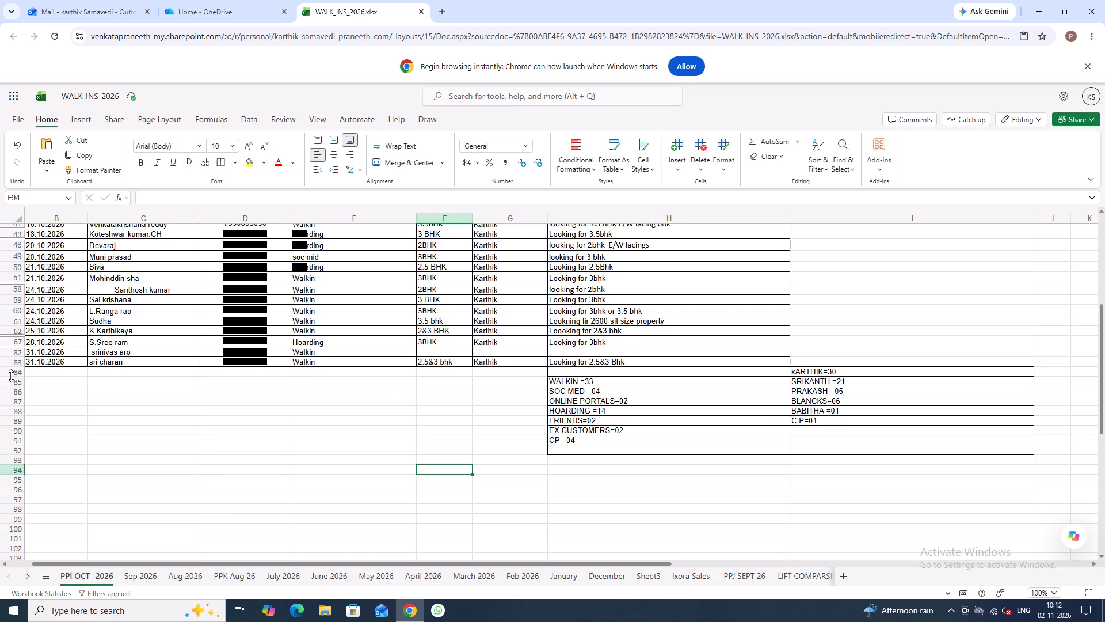
pyautogui.rightClick(20, 377)
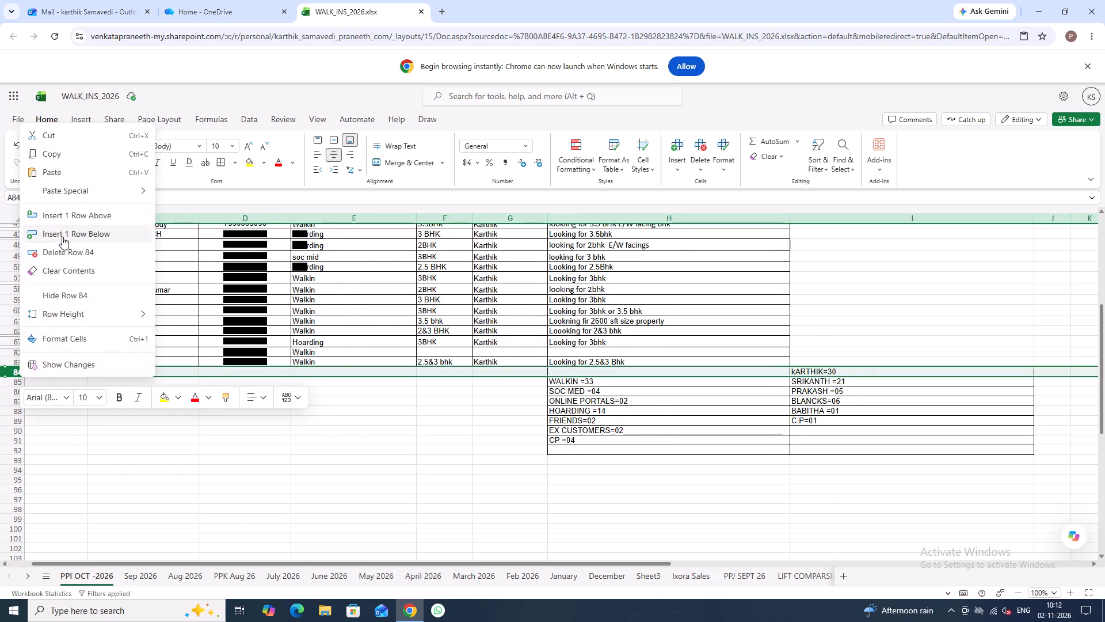
pyautogui.click(62, 237)
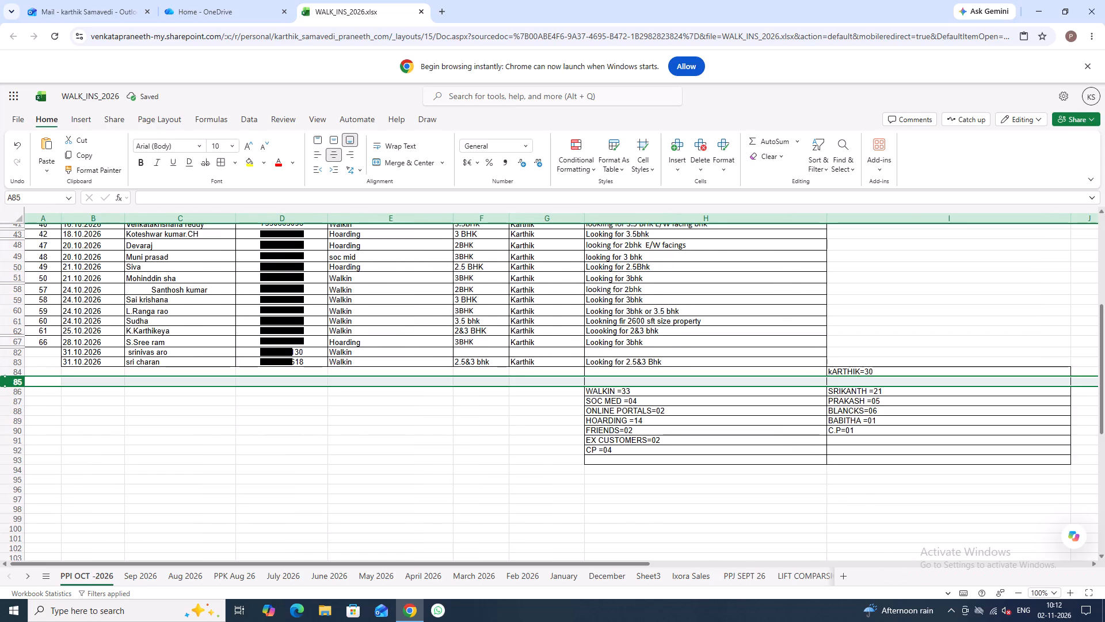
pyautogui.click(694, 496)
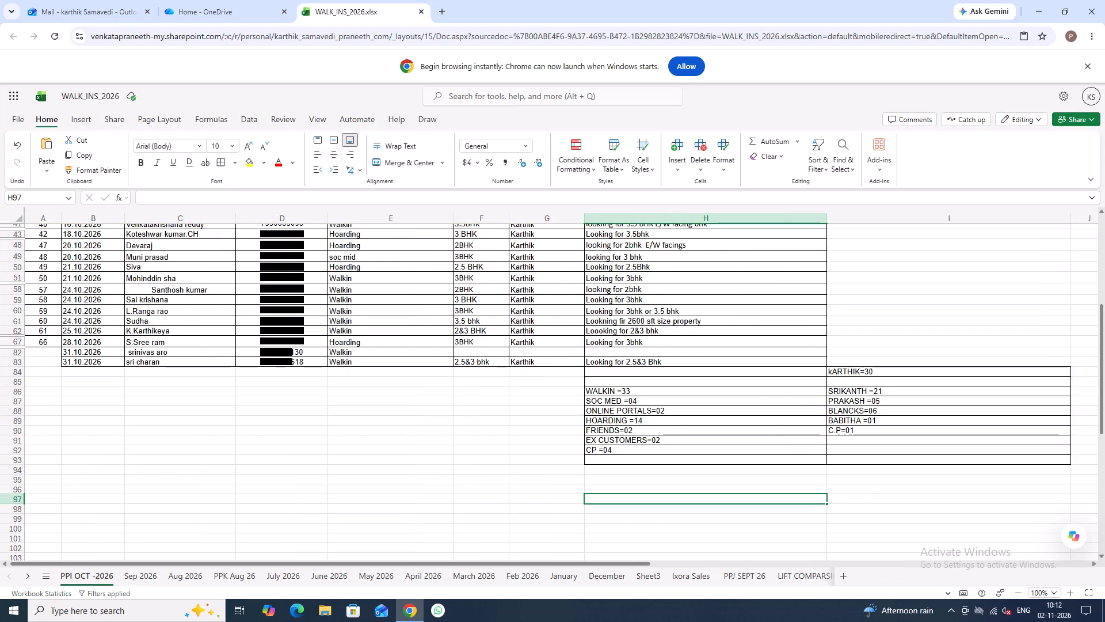
# Move the entry kARTHIK=30 from I84 down to I85, leaving I84 empty.
pyautogui.click(915, 376)
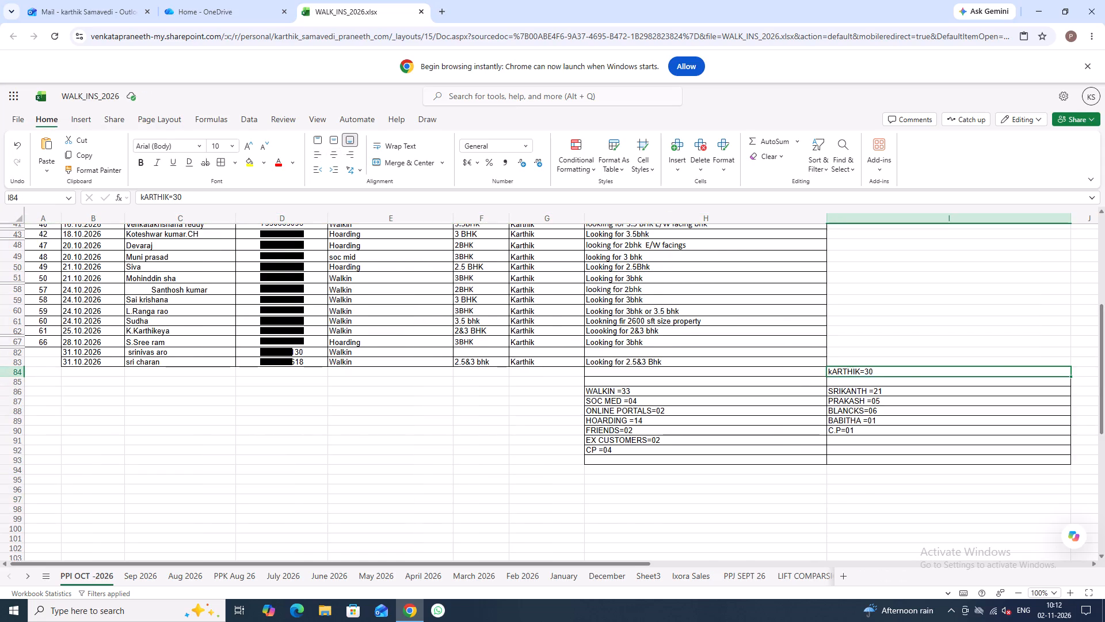
pyautogui.hotkey('ctrl', 'c')
pyautogui.click(912, 386)
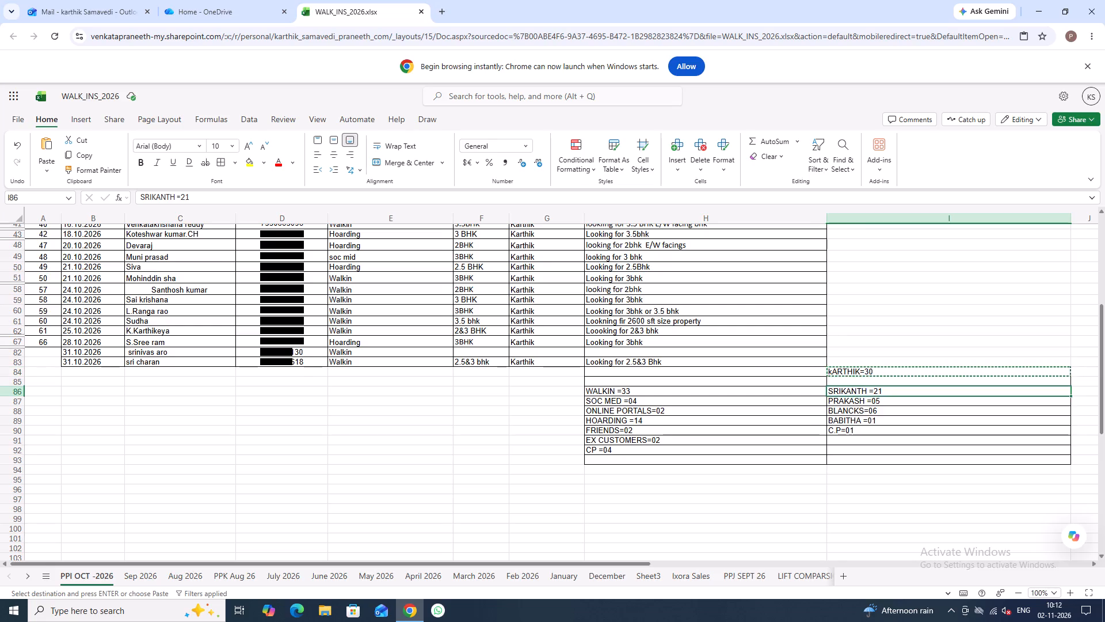
pyautogui.click(894, 383)
pyautogui.hotkey('ctrl', 'v')
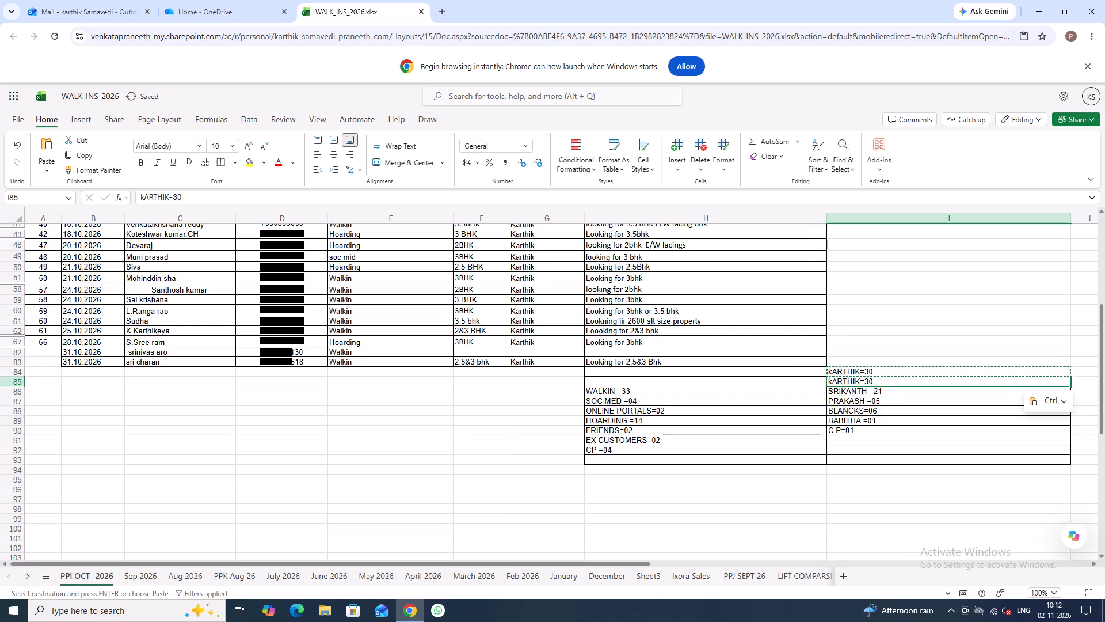
pyautogui.click(894, 371)
pyautogui.press('BackSpace')
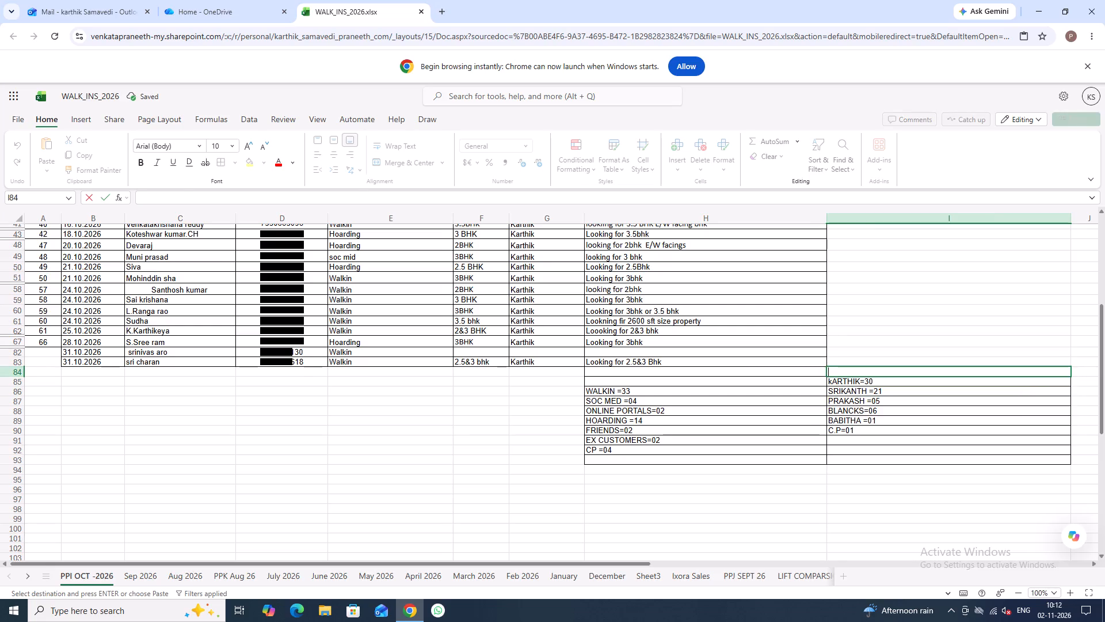
pyautogui.click(740, 438)
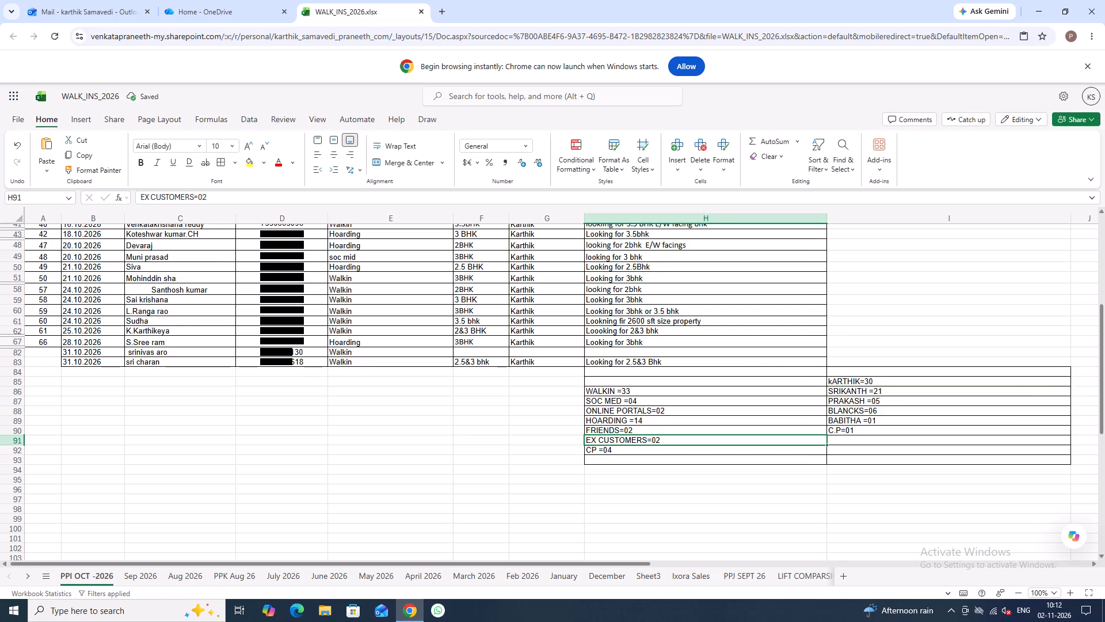
# Remove all borders from cells H84 and I84 above the summary table.
pyautogui.moveTo(600, 373); pyautogui.dragTo(951, 375)
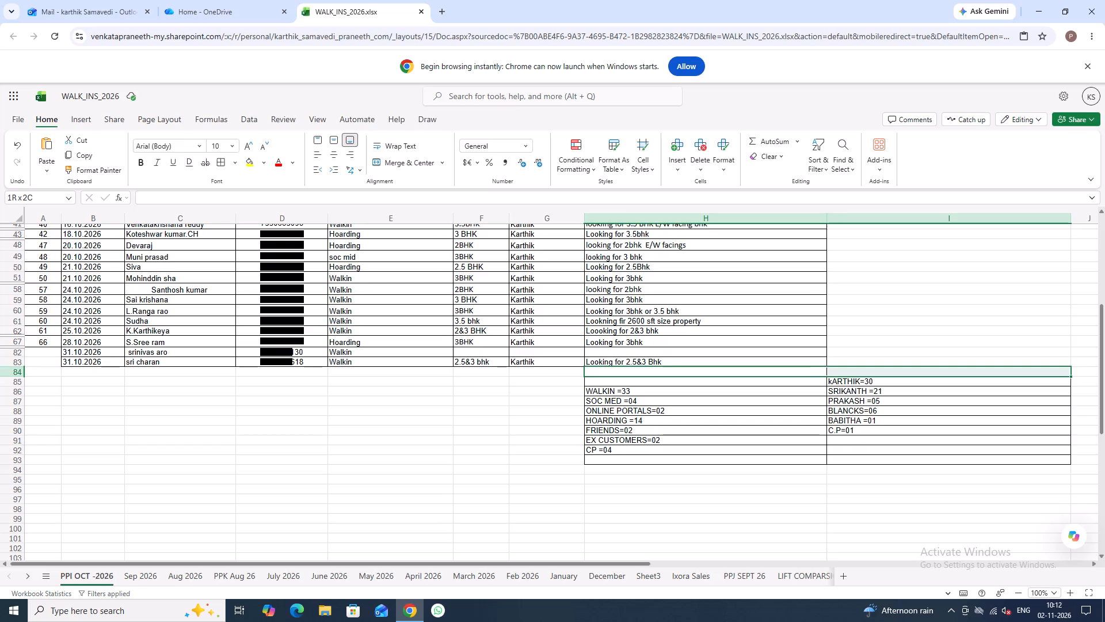
pyautogui.click(235, 162)
pyautogui.click(228, 189)
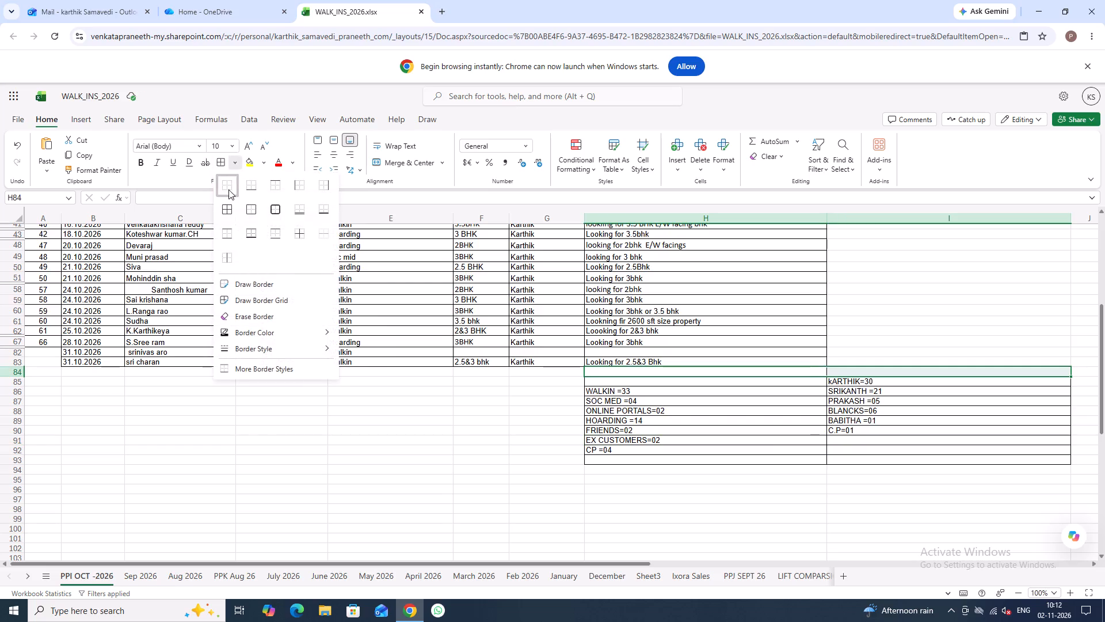
pyautogui.click(437, 469)
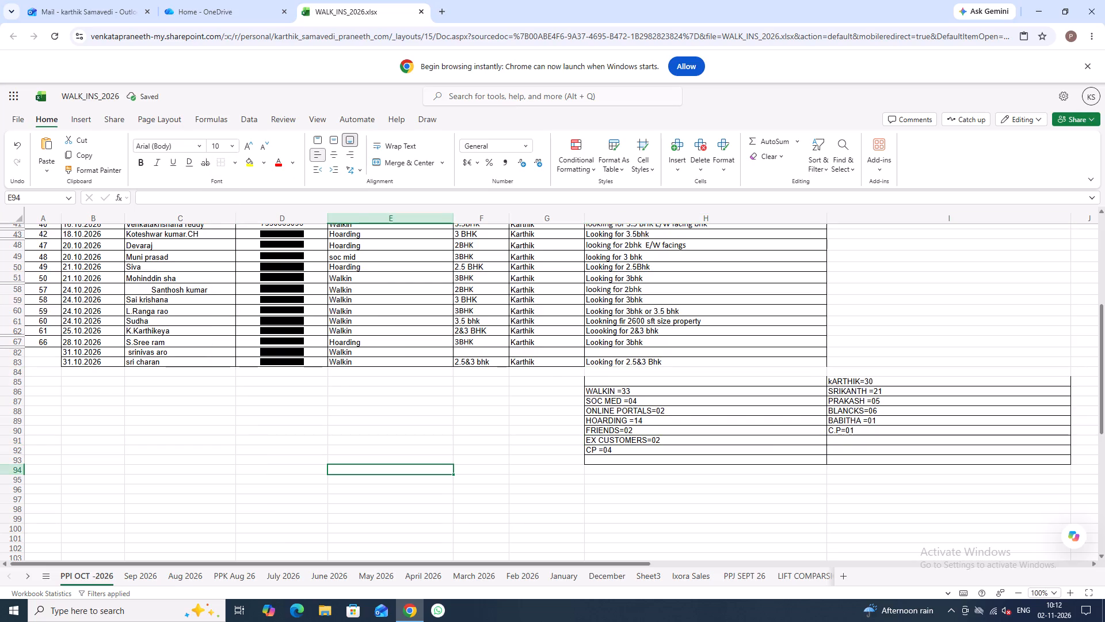
# Move the attendant counts in I85 to I90 down one row to I86 to I91, leaving I85 empty.
pyautogui.moveTo(588, 379); pyautogui.dragTo(651, 379)
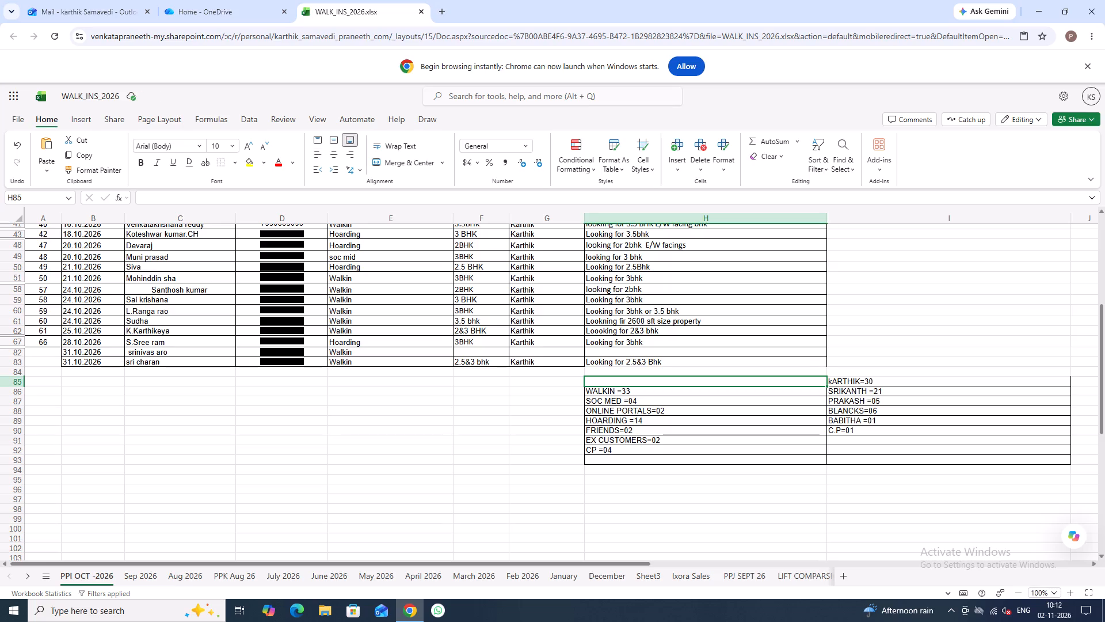
pyautogui.click(891, 449)
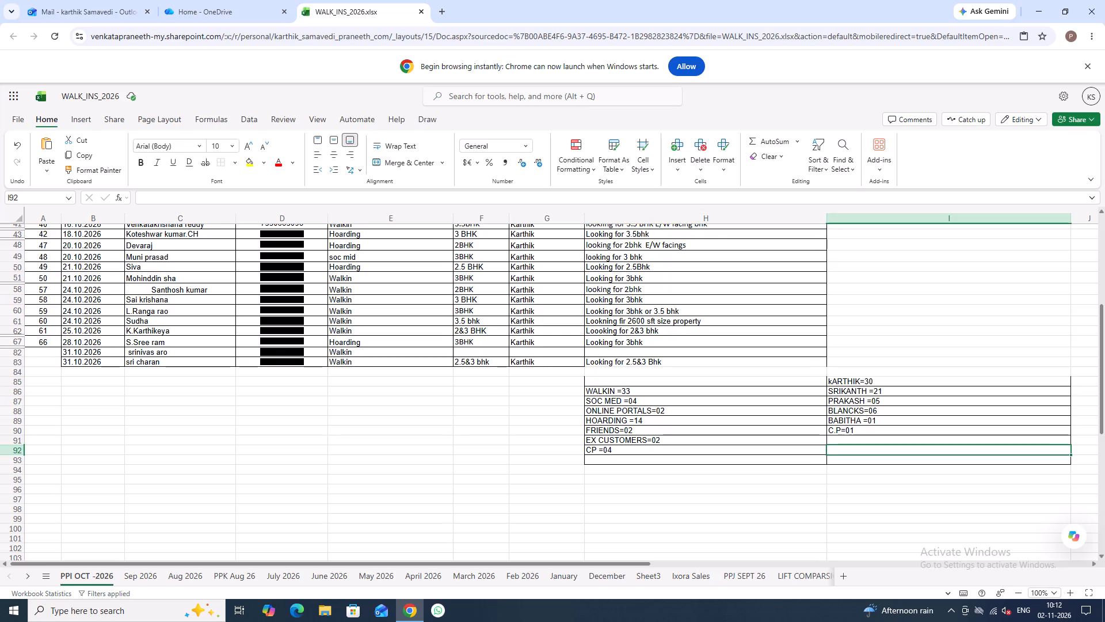
pyautogui.moveTo(858, 384); pyautogui.dragTo(855, 430)
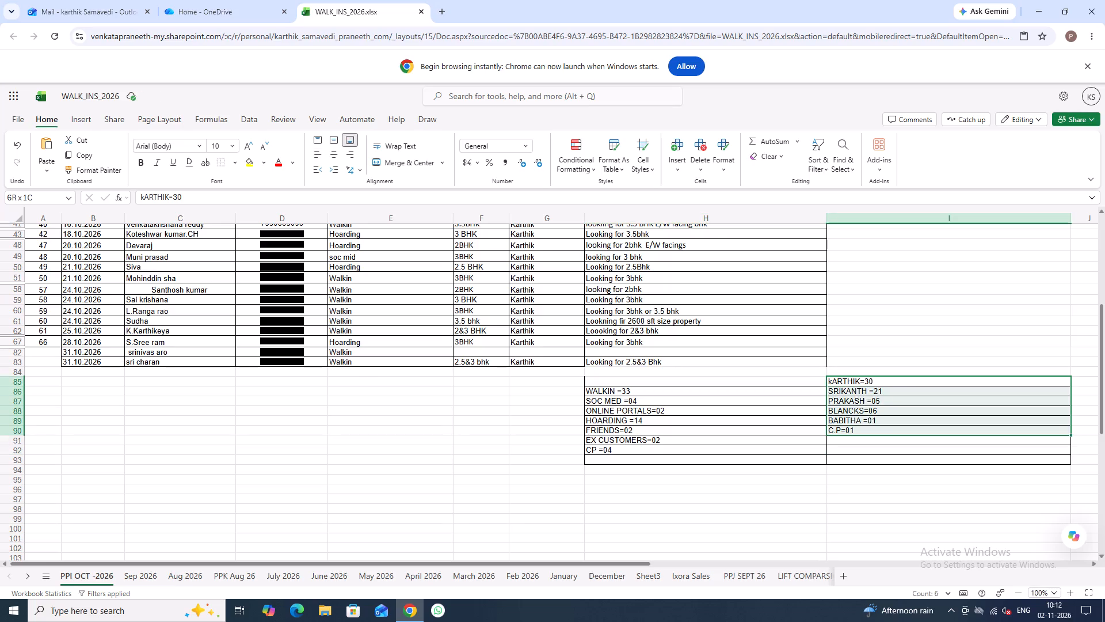
pyautogui.hotkey('ctrl', 'c')
pyautogui.click(920, 391)
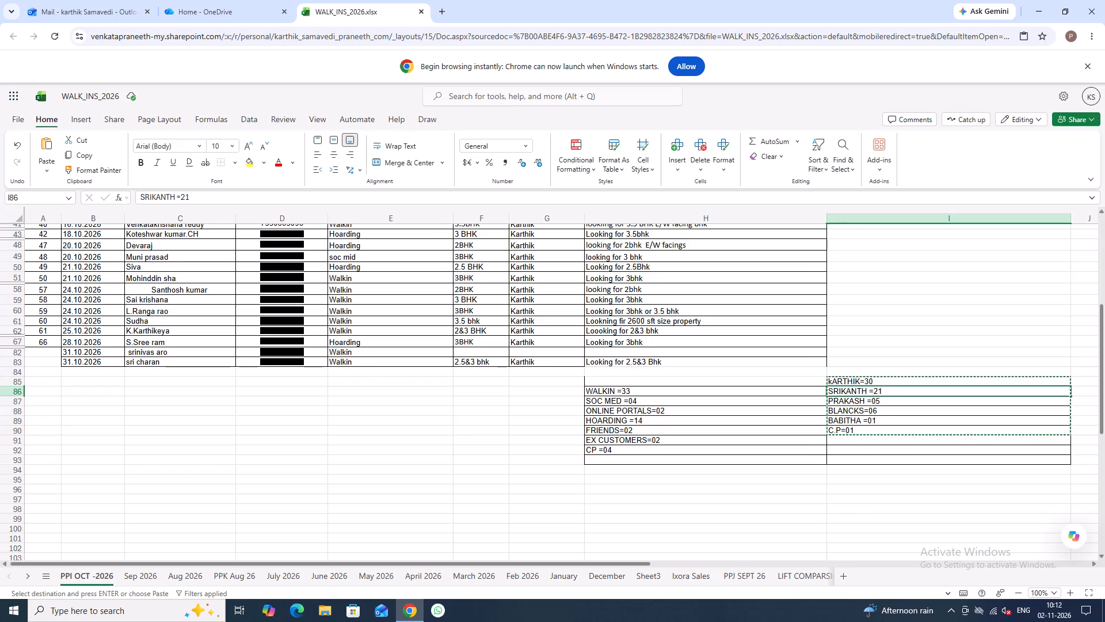
pyautogui.hotkey('ctrl', 'v')
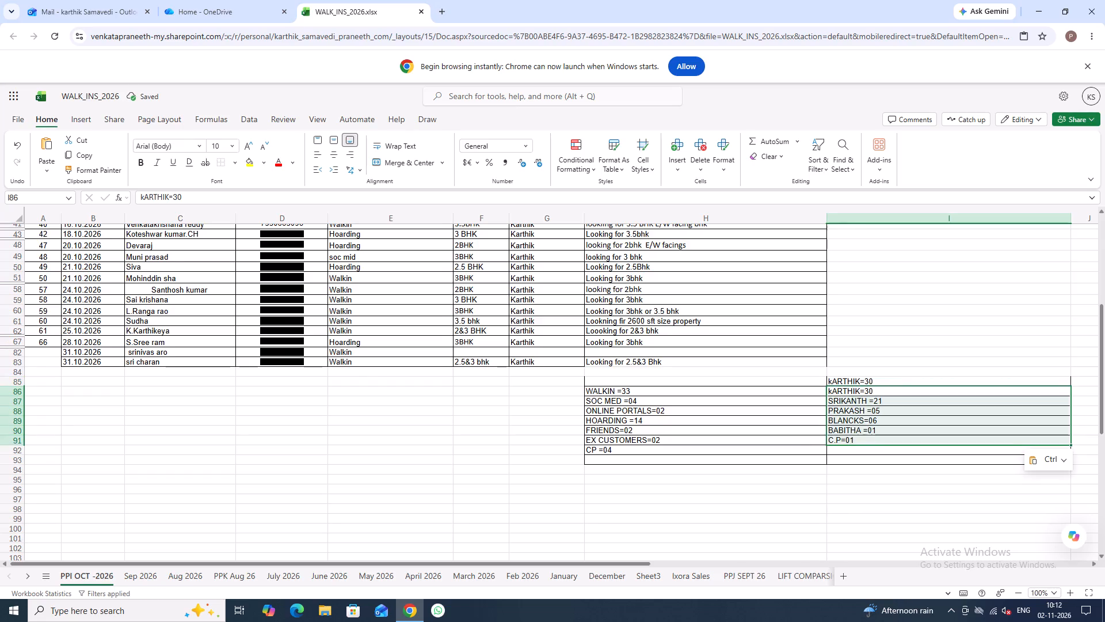
pyautogui.click(883, 473)
pyautogui.click(864, 383)
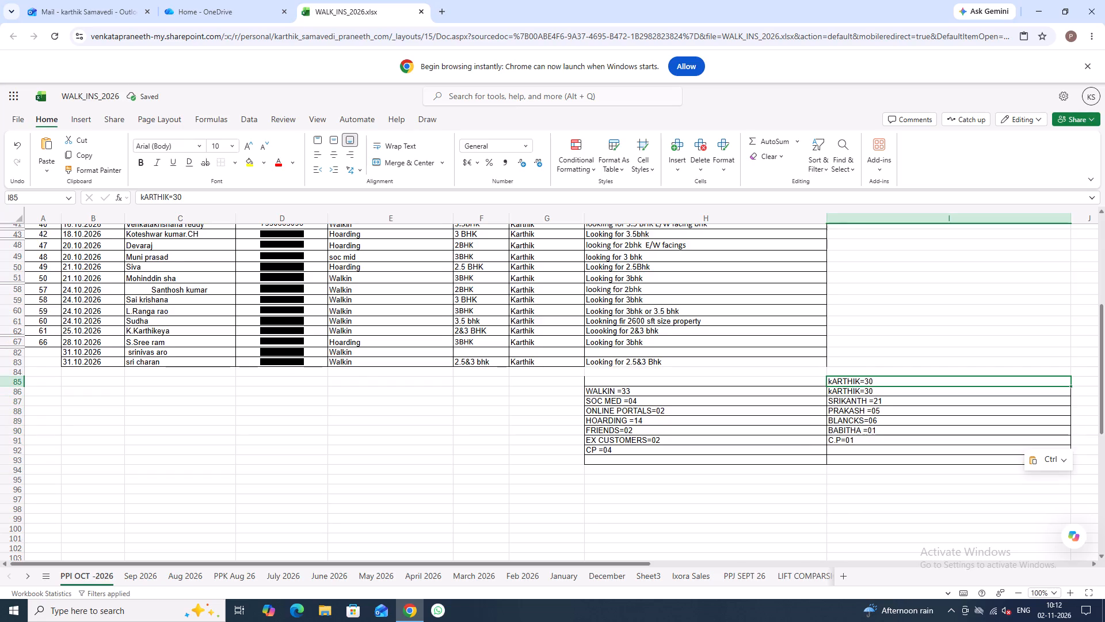
pyautogui.press('BackSpace')
pyautogui.click(802, 477)
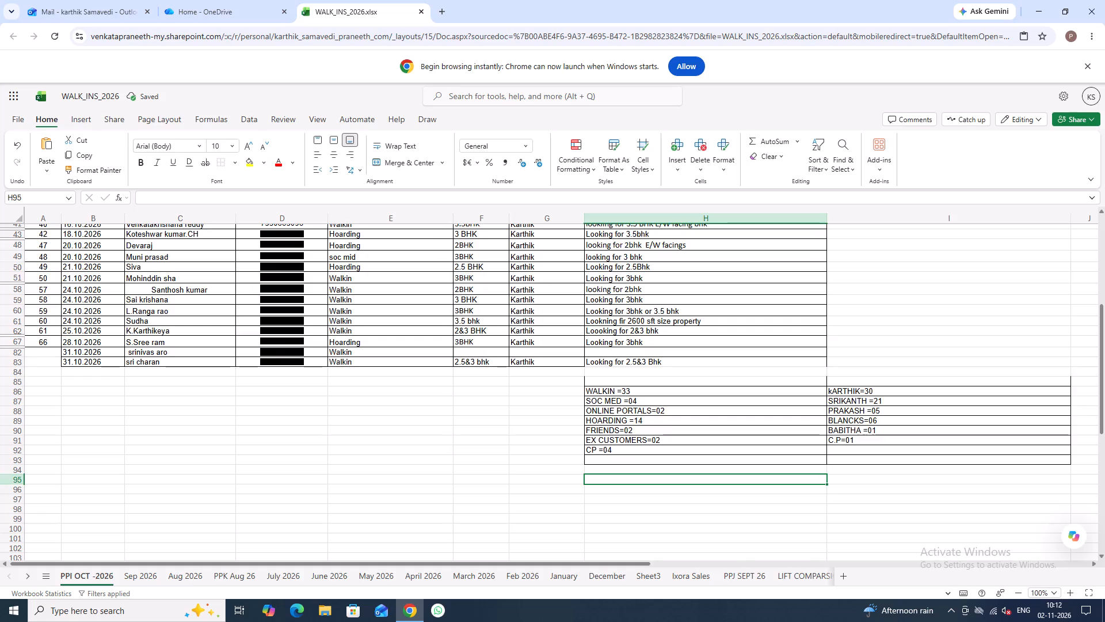
# Remove the borders from the empty cells H85 and I85 above the summary table.
pyautogui.click(613, 381)
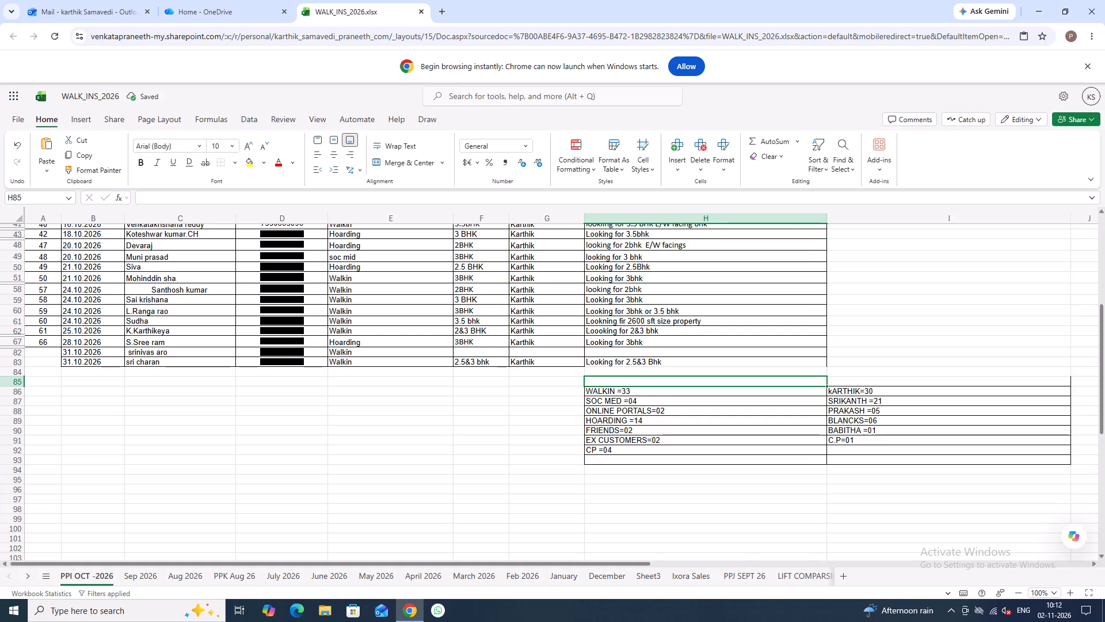
pyautogui.click(220, 161)
pyautogui.click(1034, 380)
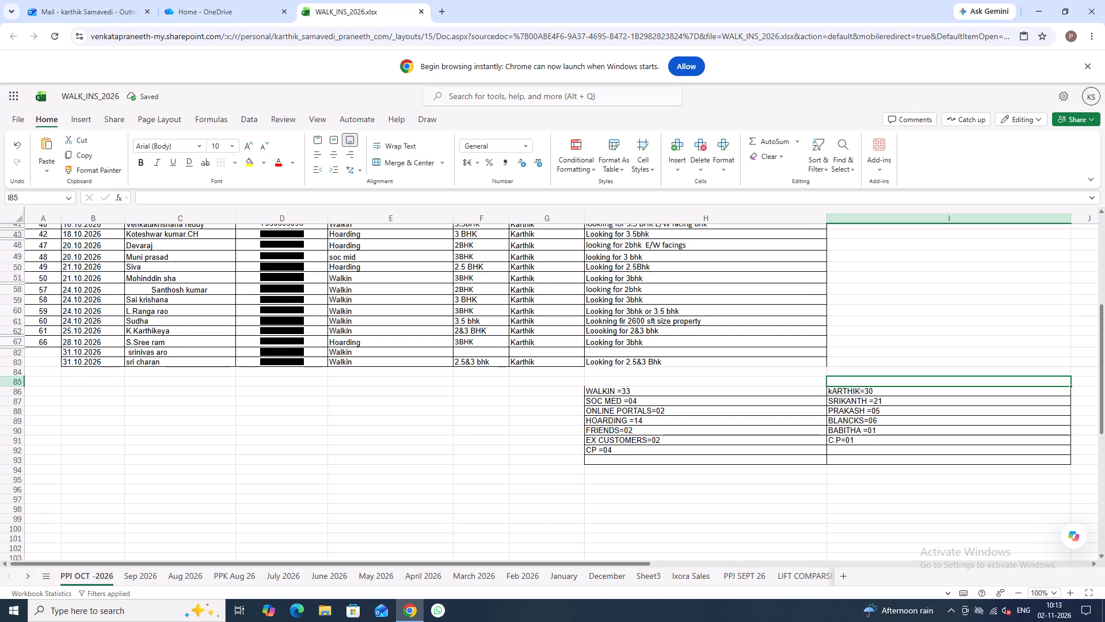
pyautogui.click(219, 162)
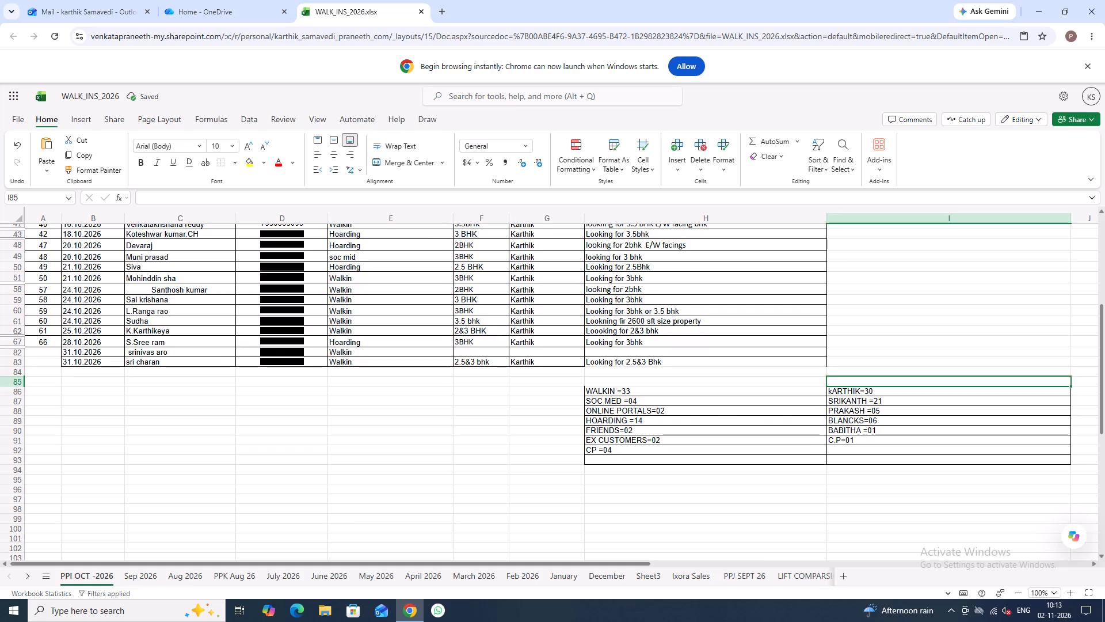
pyautogui.click(833, 534)
# Apply all borders to the summary table's first row, cells H86 and I86.
pyautogui.moveTo(620, 392); pyautogui.dragTo(716, 392)
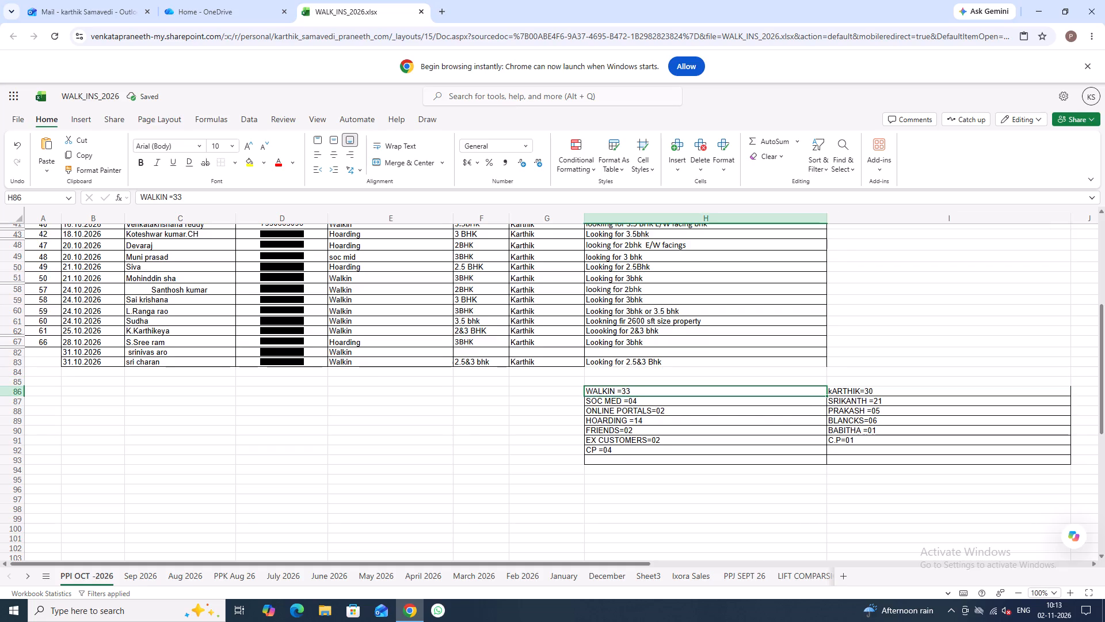
pyautogui.moveTo(716, 392); pyautogui.dragTo(948, 389)
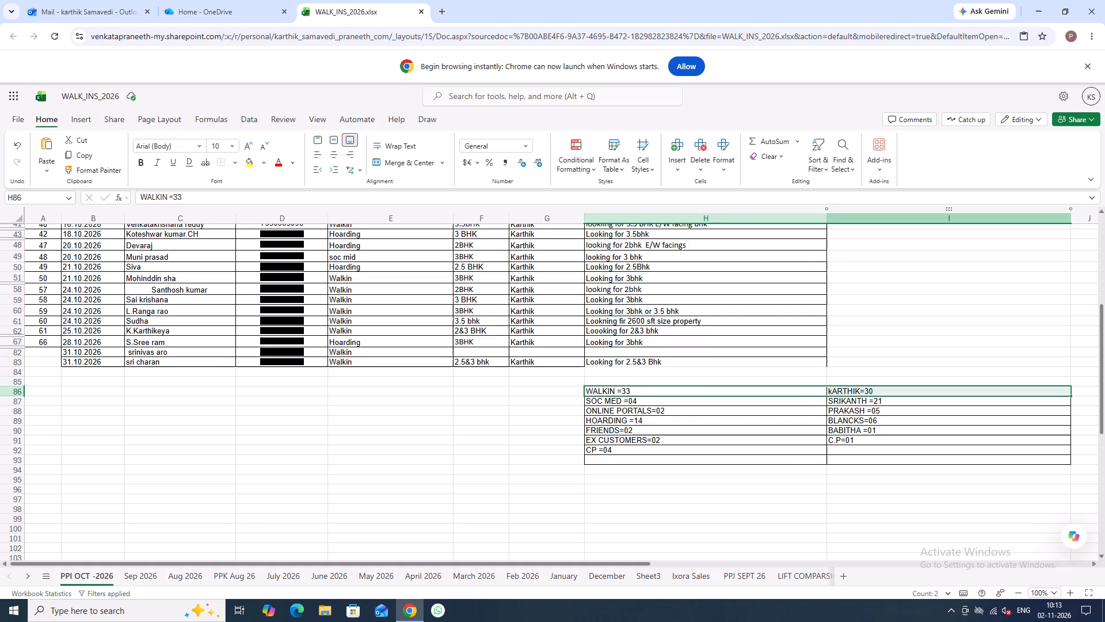
pyautogui.click(237, 161)
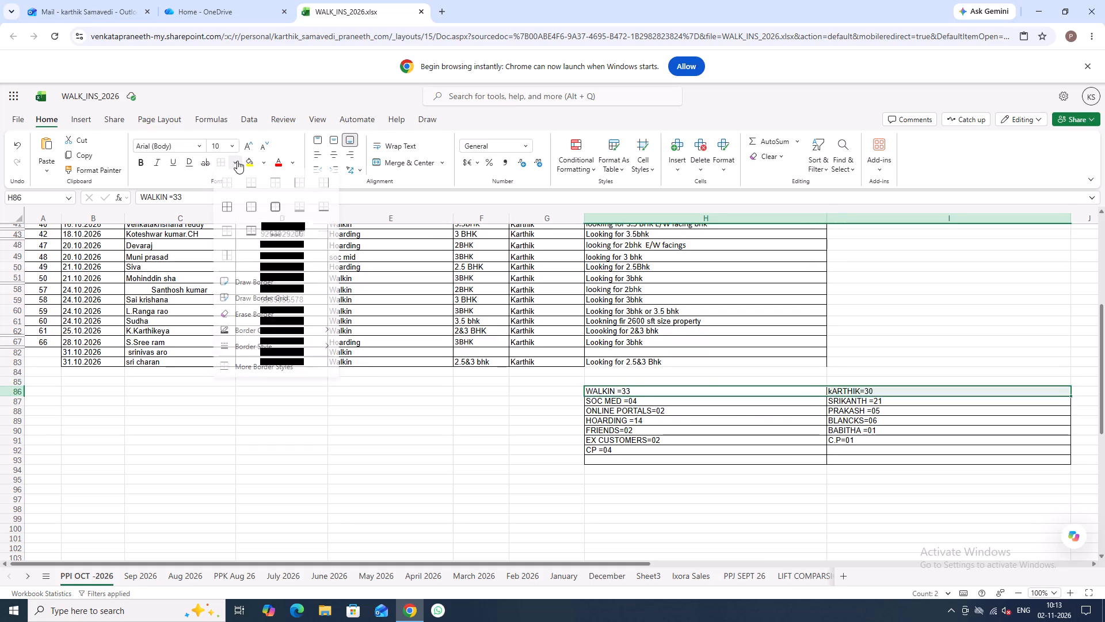
pyautogui.click(229, 211)
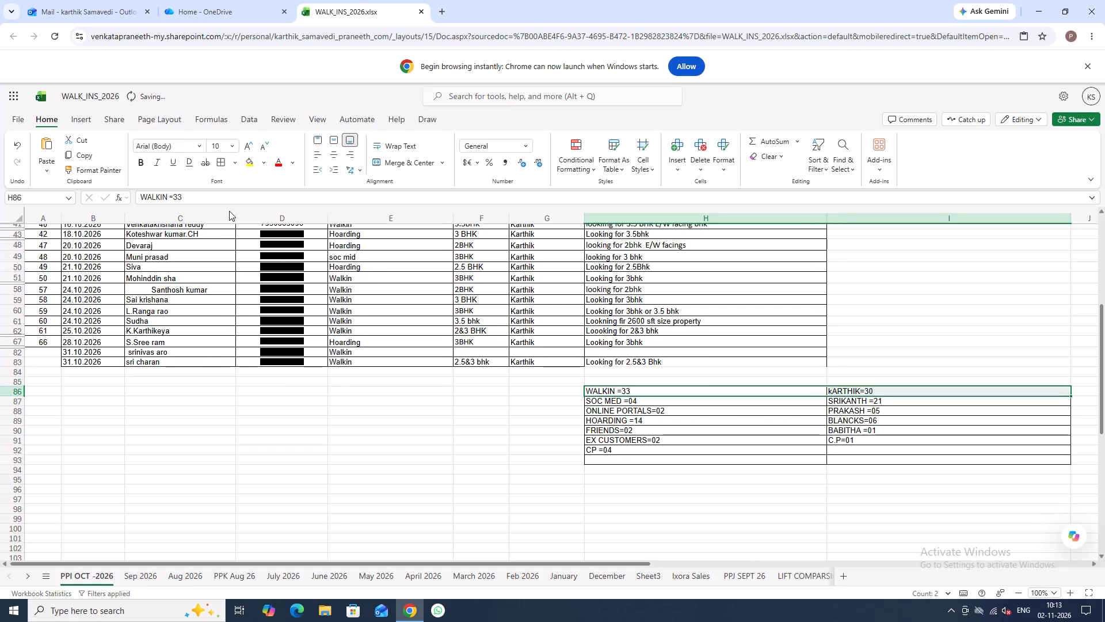
# Apply all borders to remark cell H83 of the last walk-in entry.
pyautogui.click(590, 366)
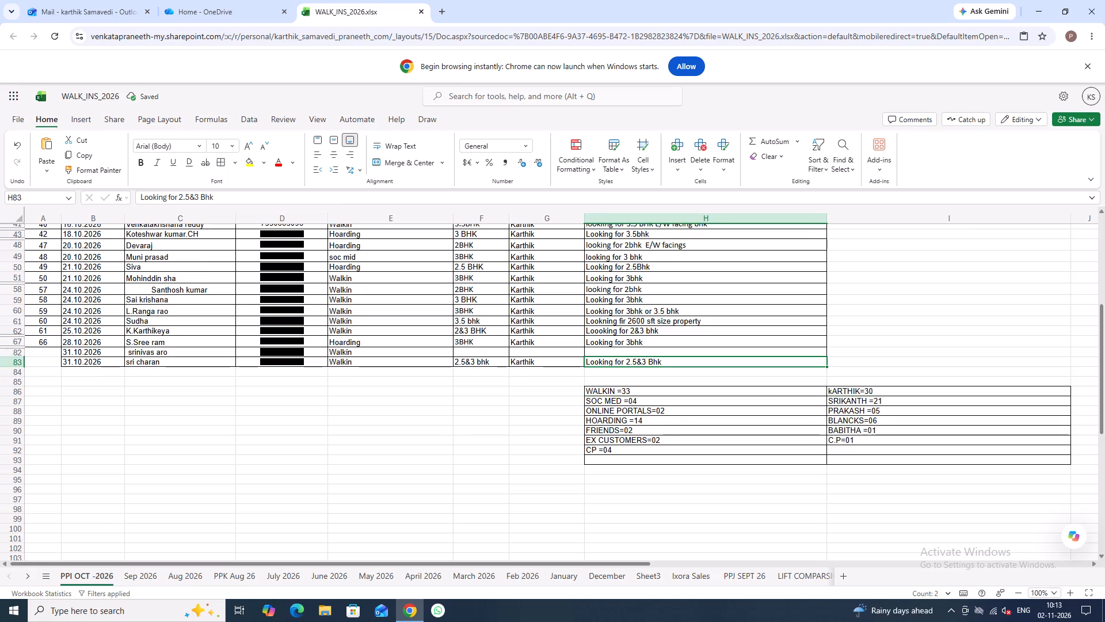
pyautogui.click(221, 165)
pyautogui.click(366, 426)
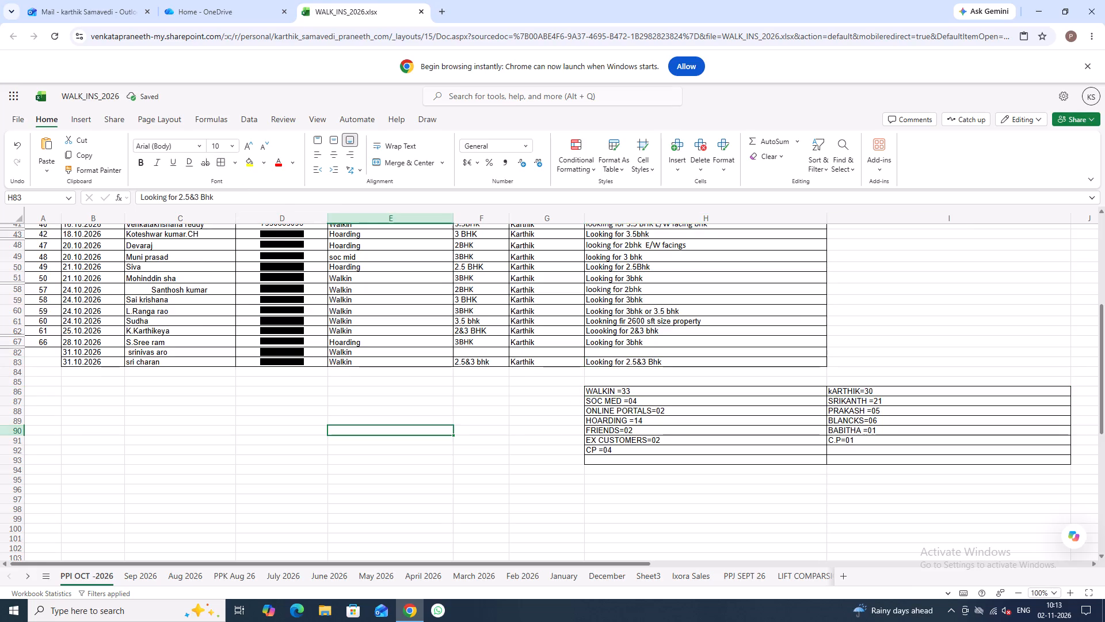
# Fill the serial number in A67 down through A83 and try to turn it into a series.
pyautogui.click(48, 359)
pyautogui.click(49, 347)
pyautogui.click(52, 344)
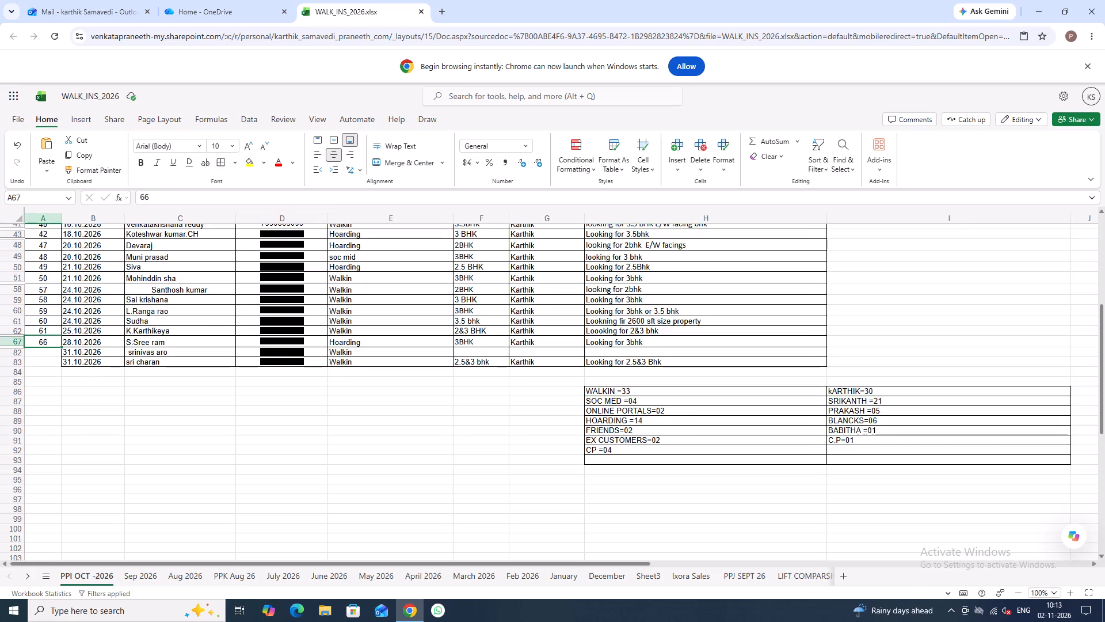
pyautogui.moveTo(63, 346); pyautogui.dragTo(59, 363)
pyautogui.click(68, 373)
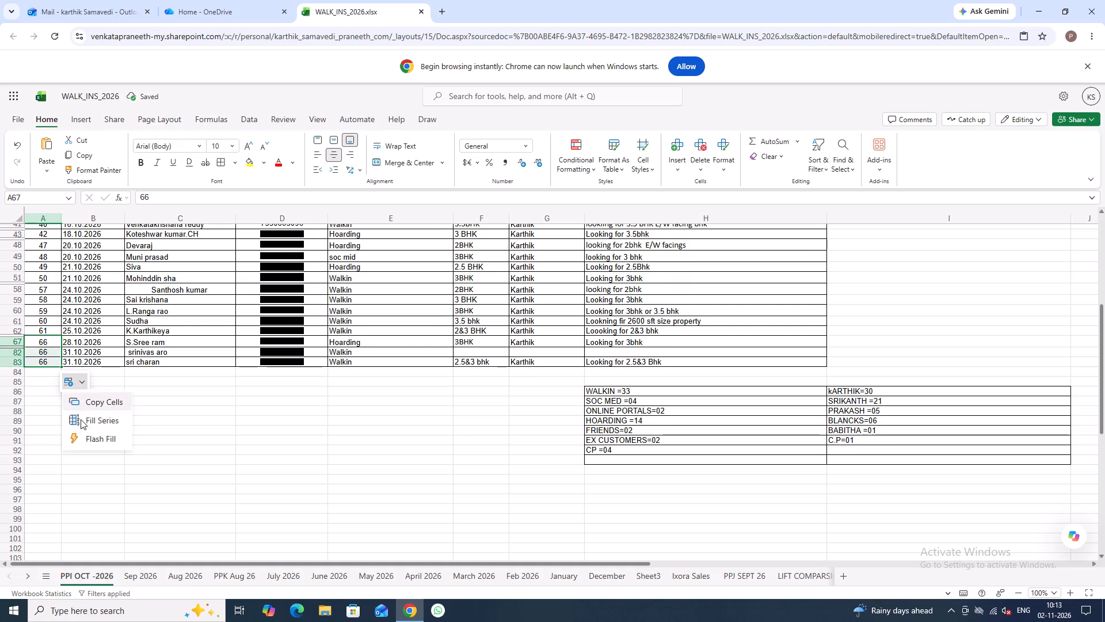
pyautogui.click(81, 419)
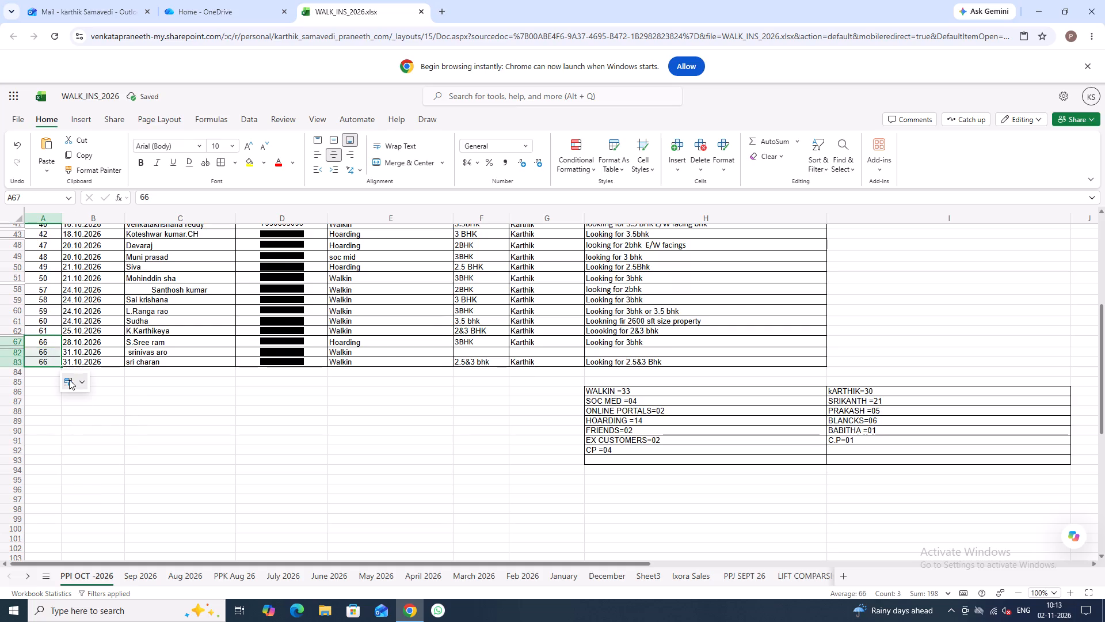
pyautogui.click(69, 380)
pyautogui.click(98, 418)
pyautogui.click(26, 400)
# Enter serial number 67 in A82 and 68 in A83 for the two 31.10.2026 entries.
pyautogui.click(40, 351)
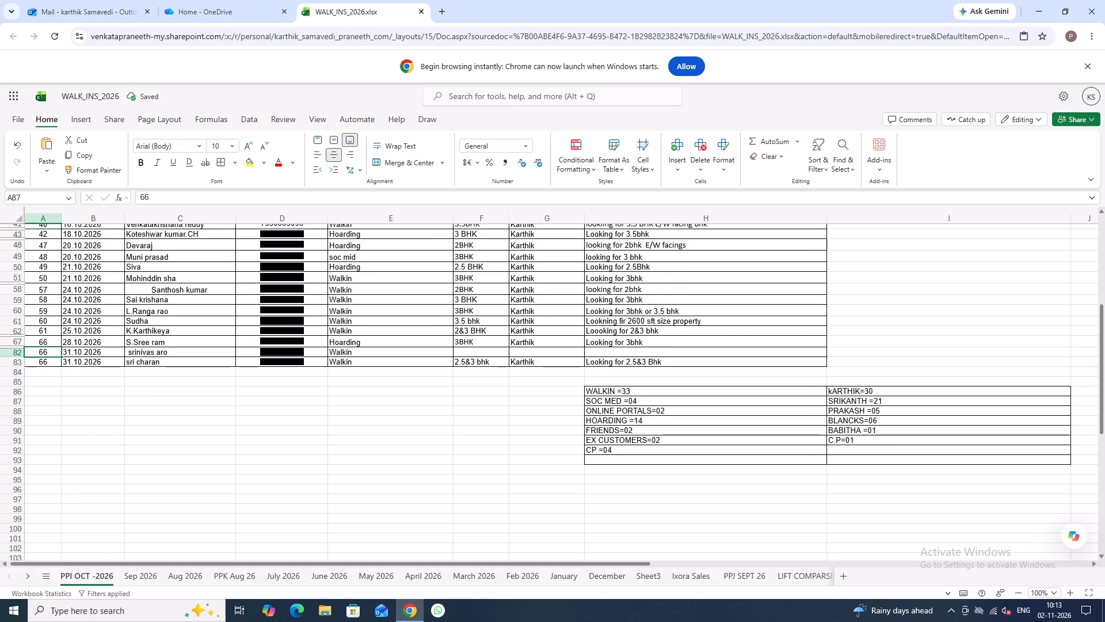
pyautogui.press('BackSpace')
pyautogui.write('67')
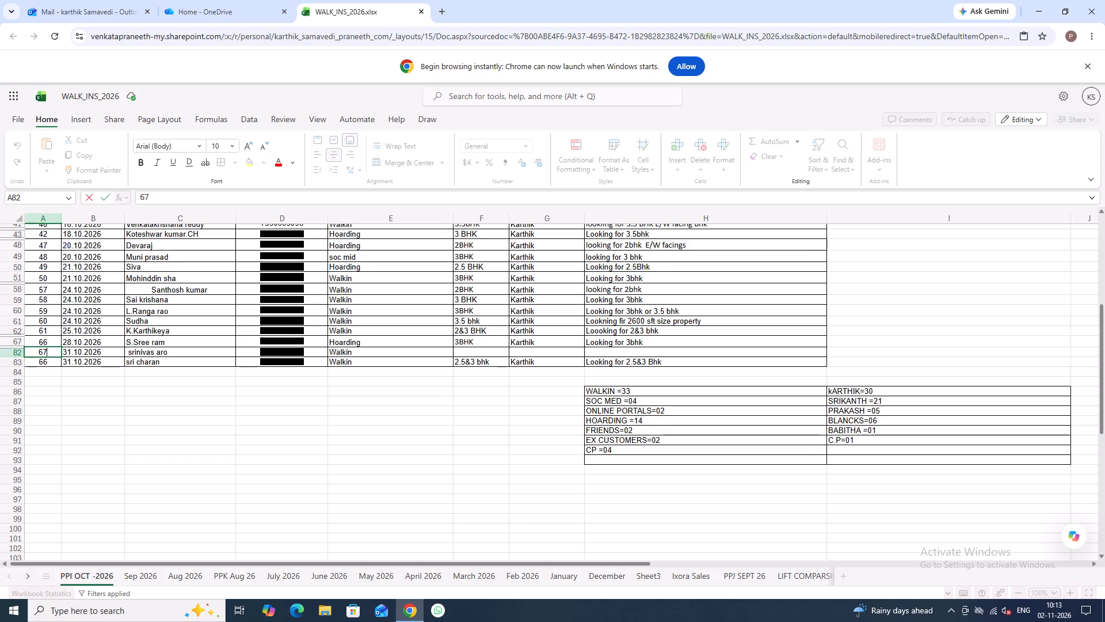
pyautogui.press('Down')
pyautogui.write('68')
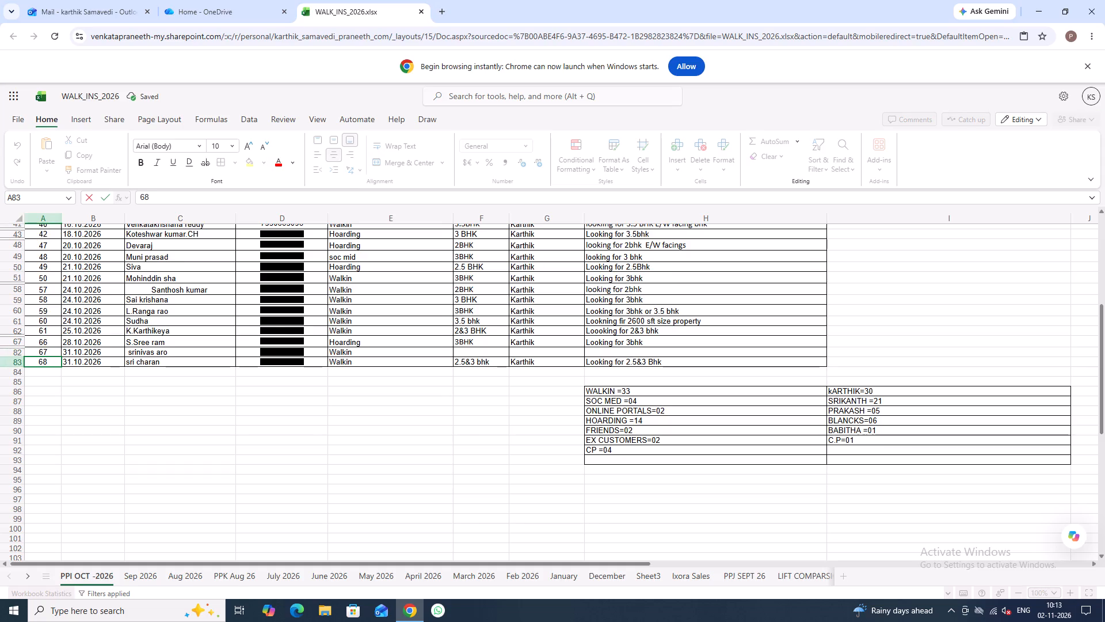
pyautogui.click(193, 505)
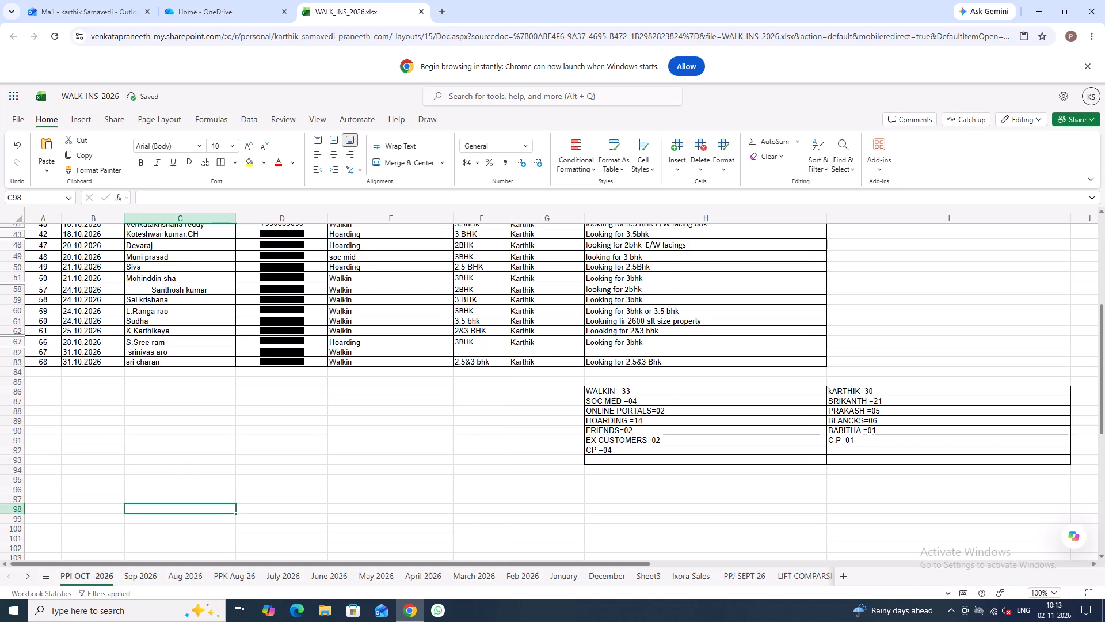
# Renumber the last three listed walk-in entries, setting A67 to 62, A82 to 63 and A83 to 64.
pyautogui.click(54, 342)
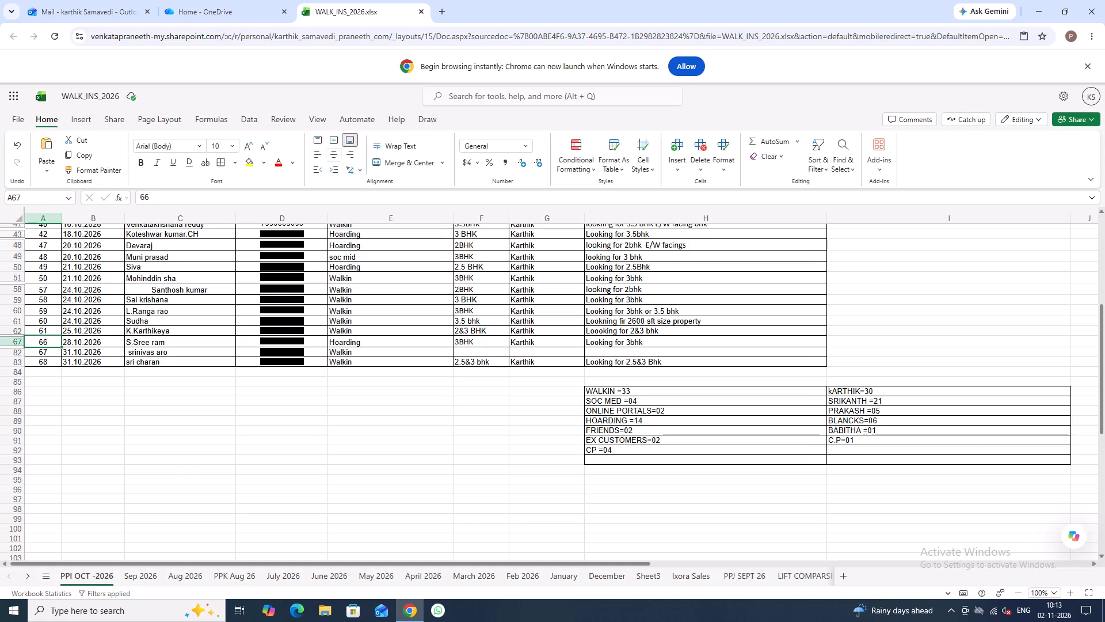
pyautogui.press('BackSpace')
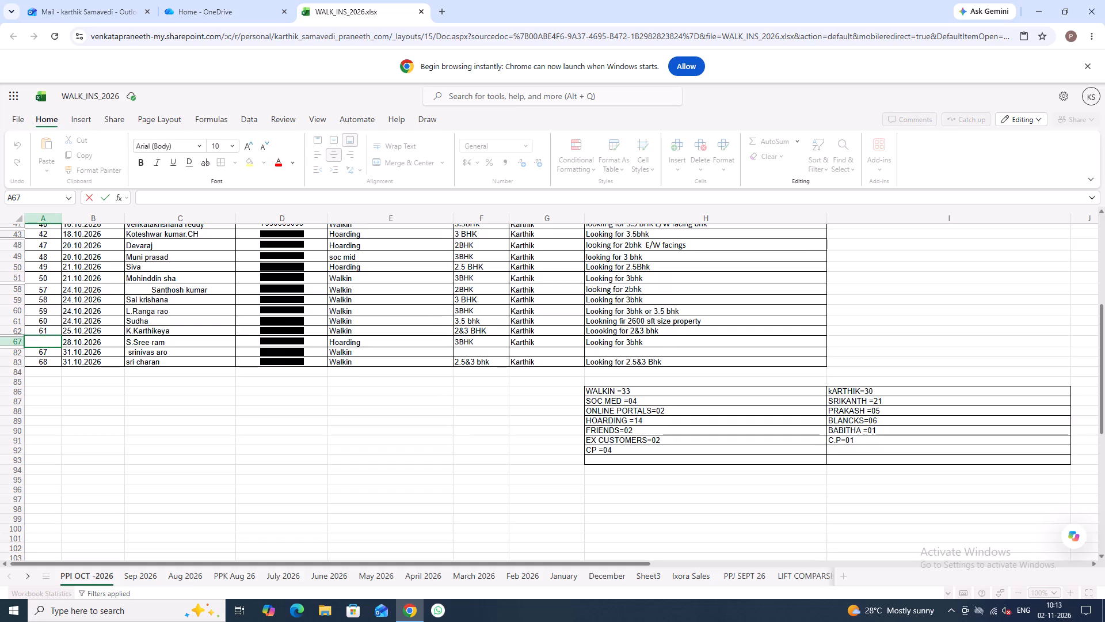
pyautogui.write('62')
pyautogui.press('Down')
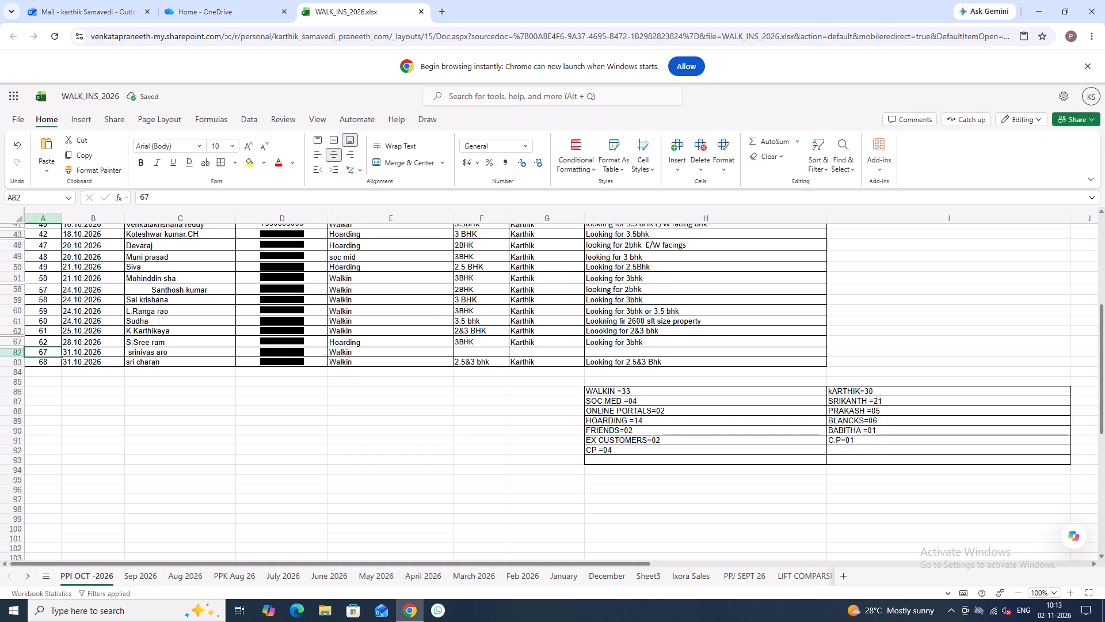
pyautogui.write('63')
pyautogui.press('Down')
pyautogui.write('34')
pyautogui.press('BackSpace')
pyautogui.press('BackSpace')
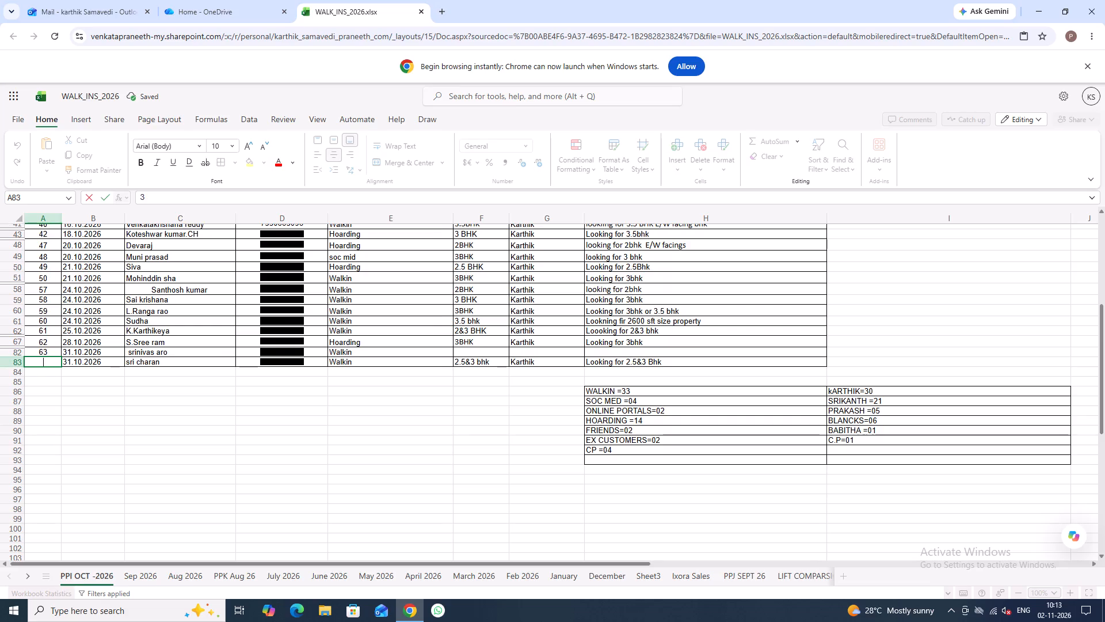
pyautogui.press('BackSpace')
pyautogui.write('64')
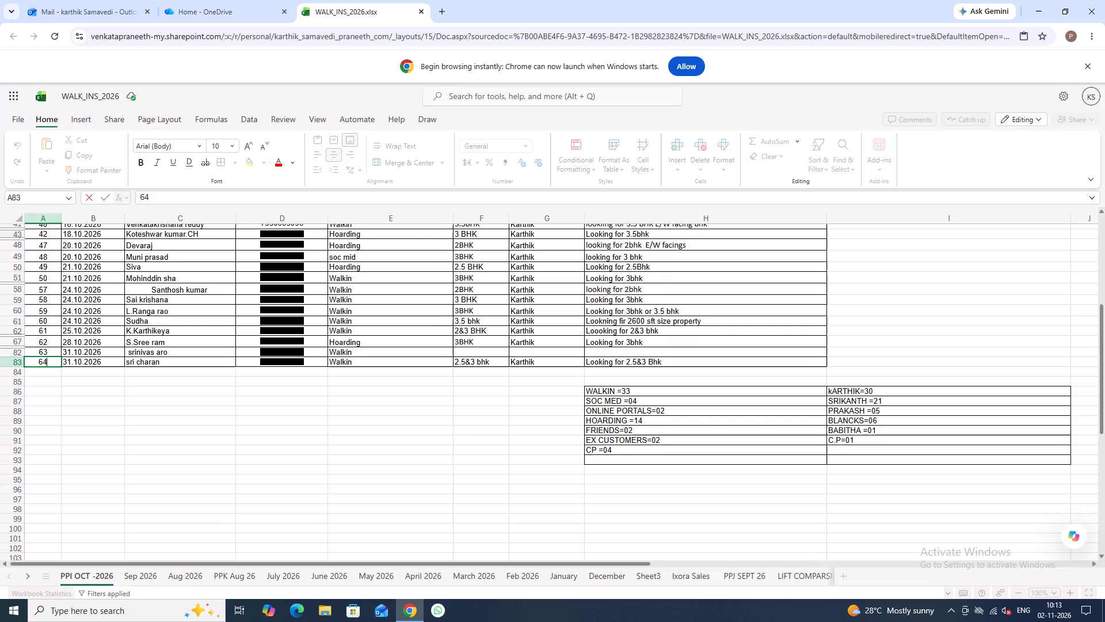
pyautogui.click(87, 397)
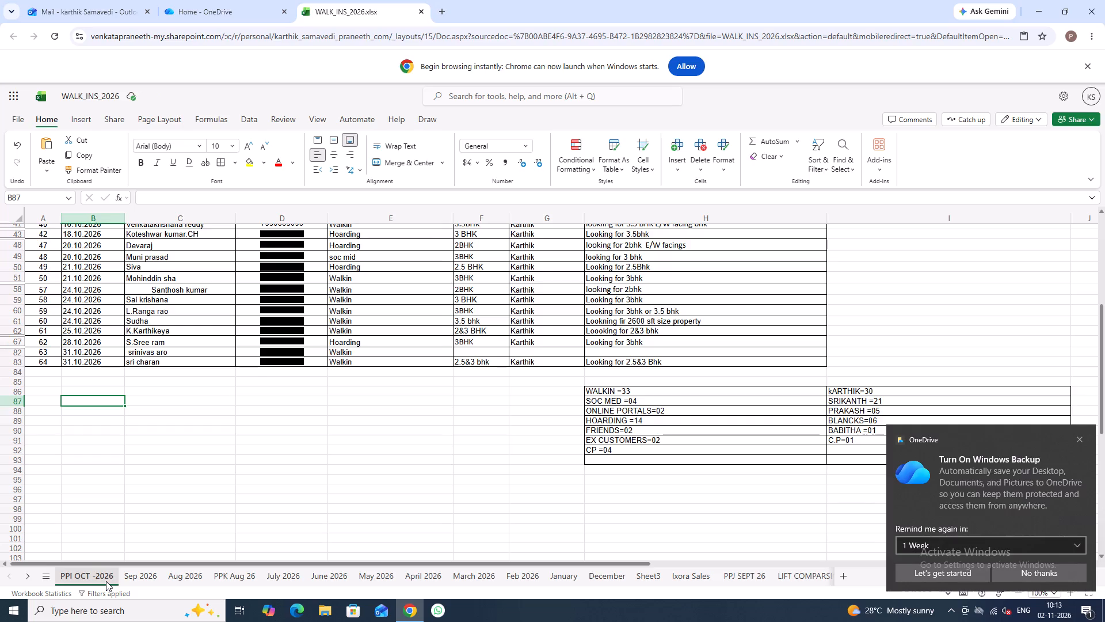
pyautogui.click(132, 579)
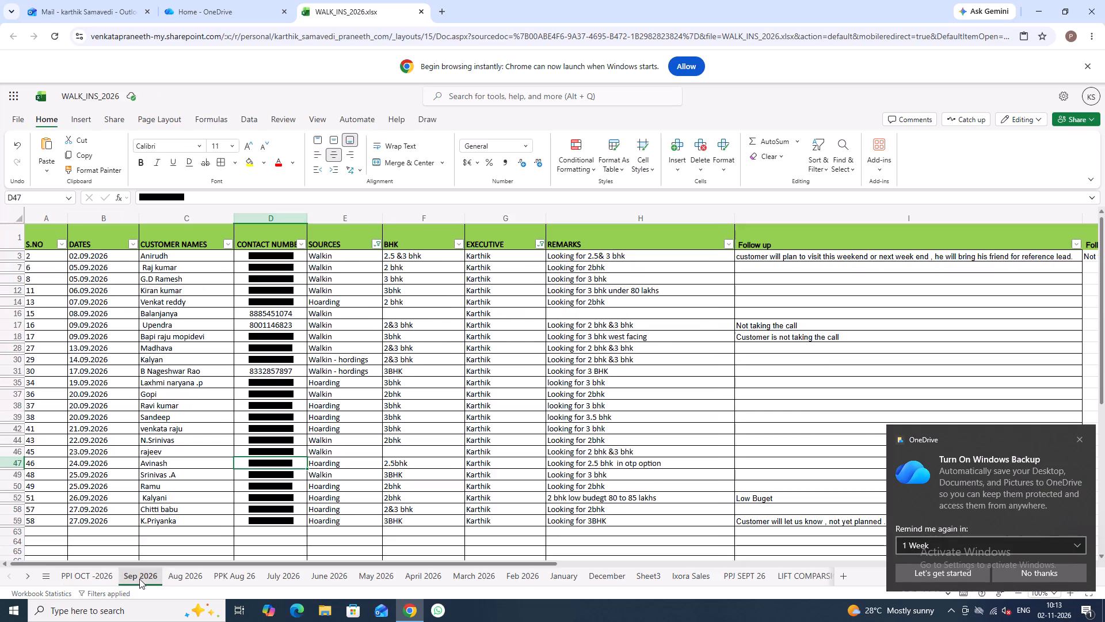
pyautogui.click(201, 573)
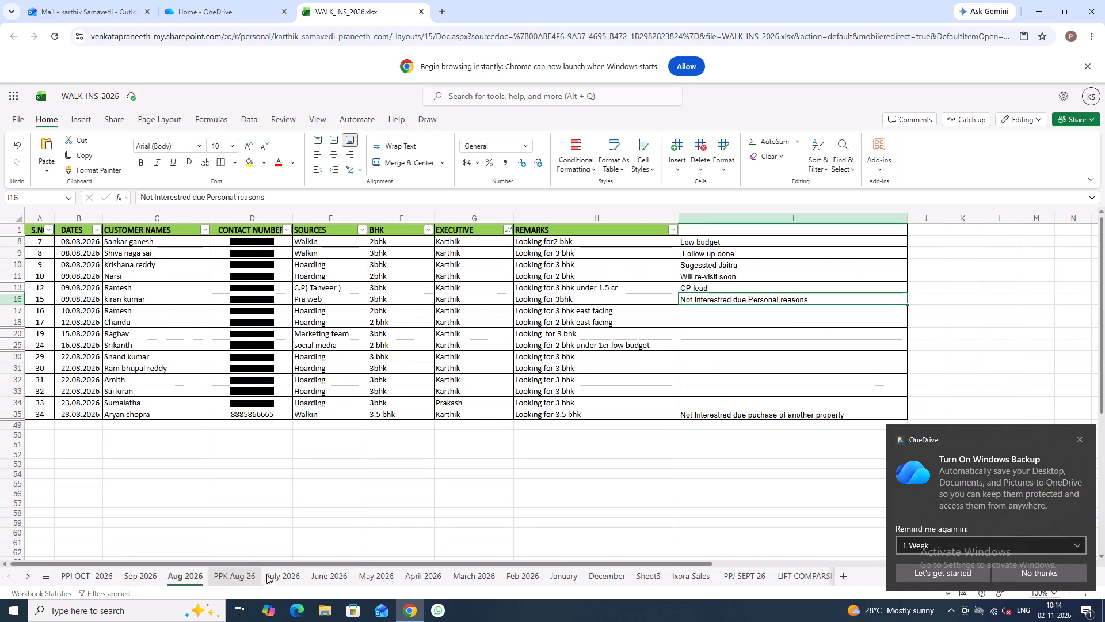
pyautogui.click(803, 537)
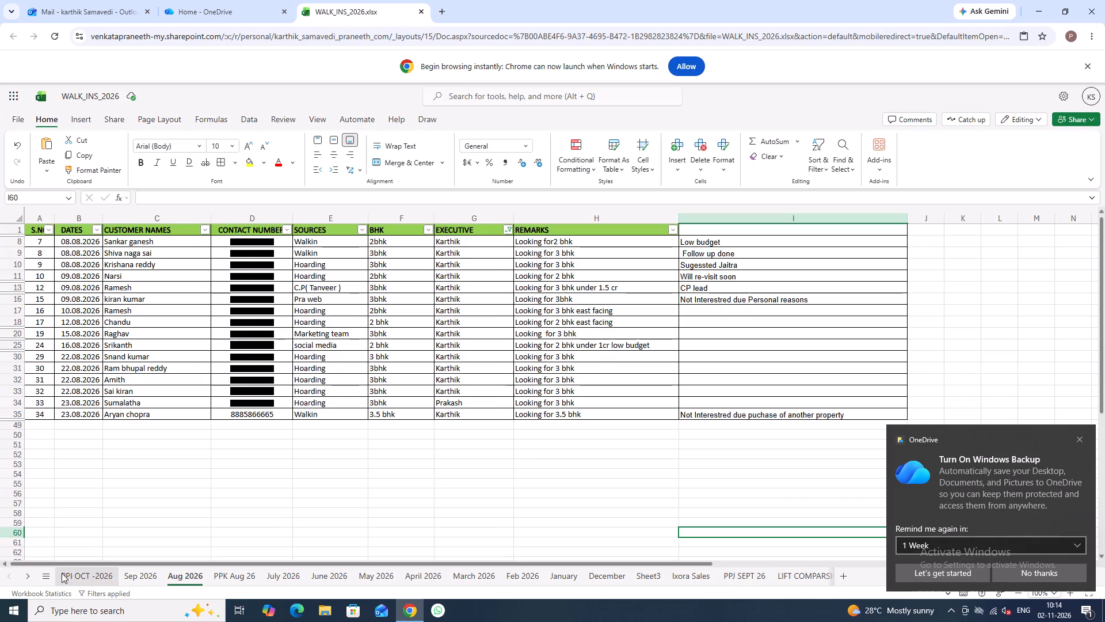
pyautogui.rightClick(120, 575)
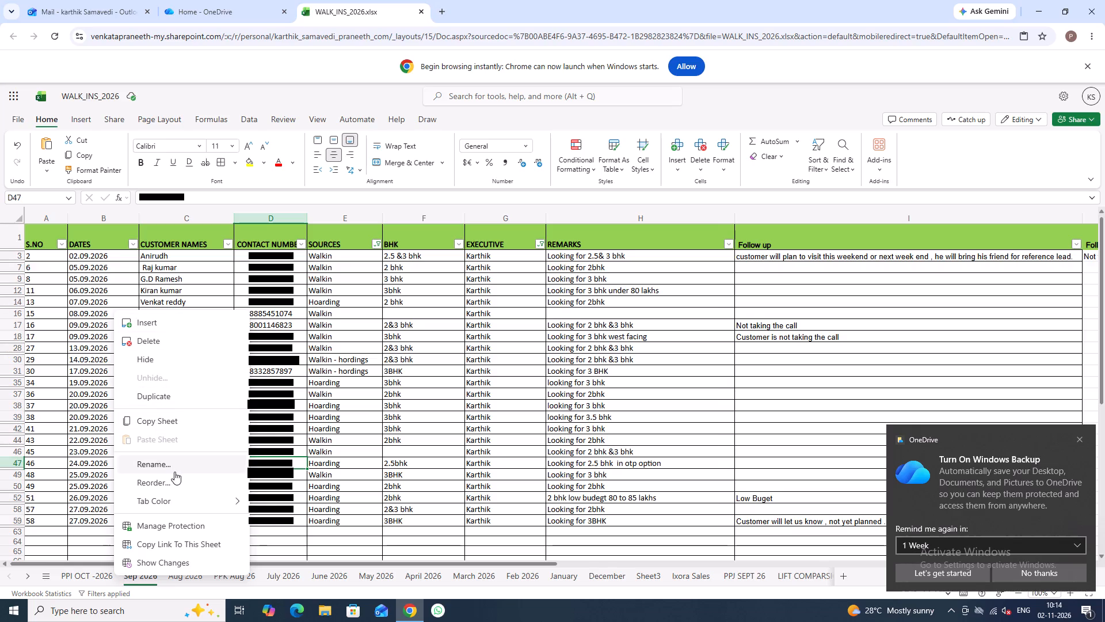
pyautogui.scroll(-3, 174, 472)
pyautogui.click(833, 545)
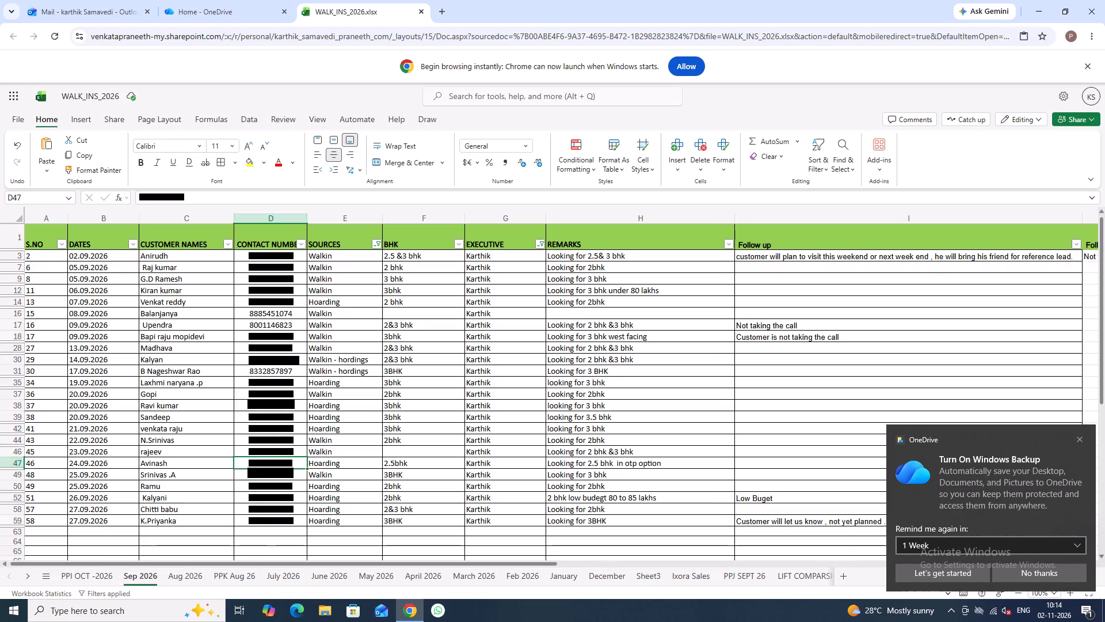
# Add a new worksheet after Sep 2026 and name it PPI NOV-2026.
pyautogui.click(1077, 435)
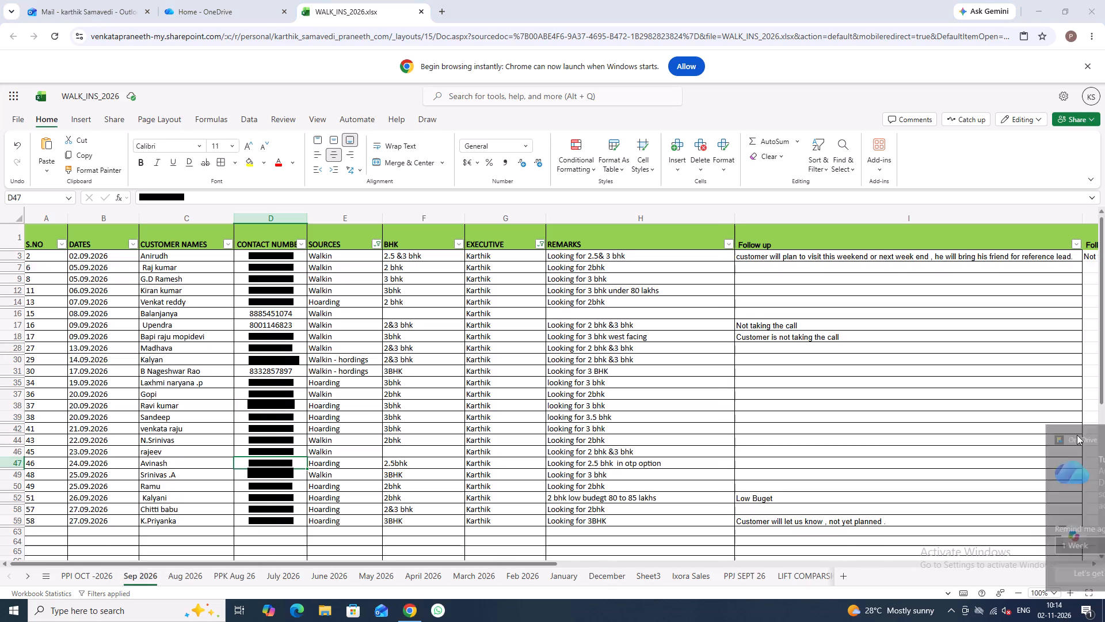
pyautogui.click(844, 575)
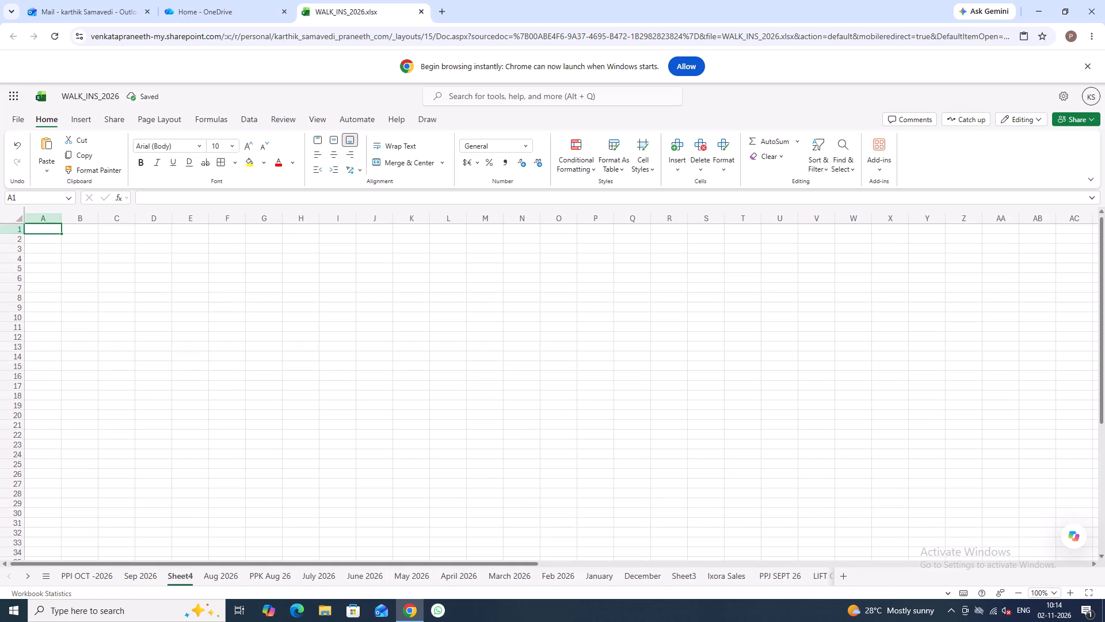
pyautogui.rightClick(174, 575)
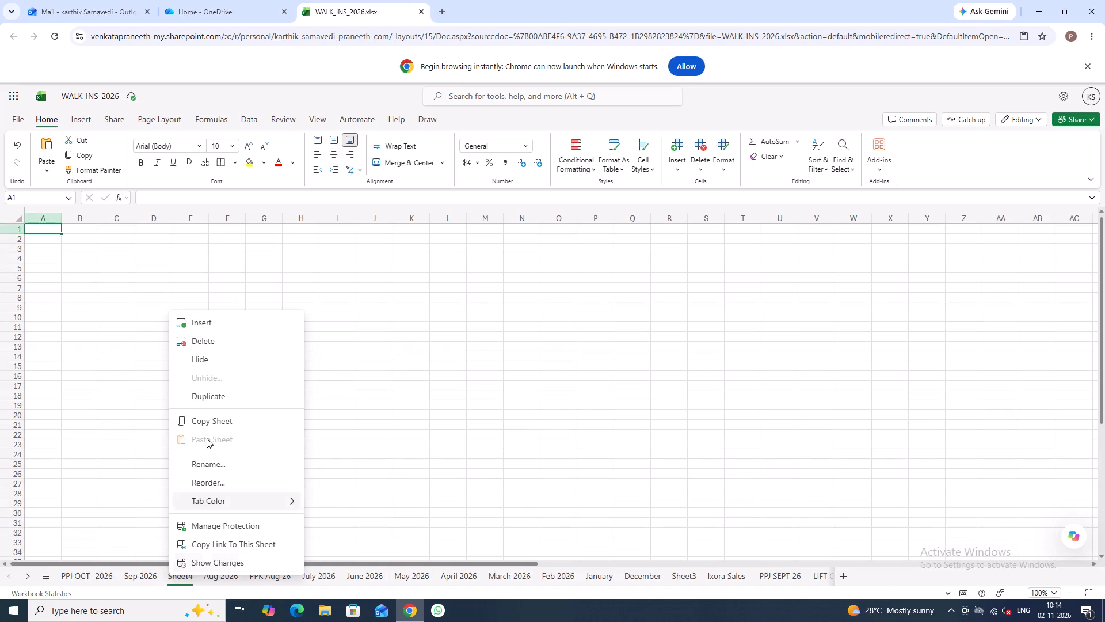
pyautogui.click(231, 466)
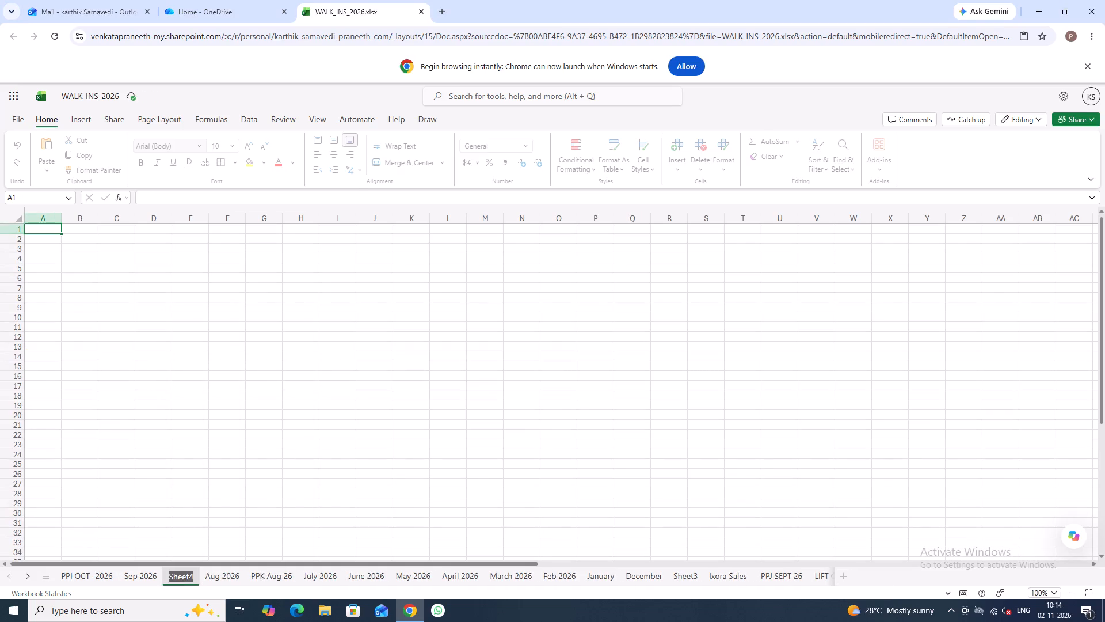
pyautogui.press('BackSpace')
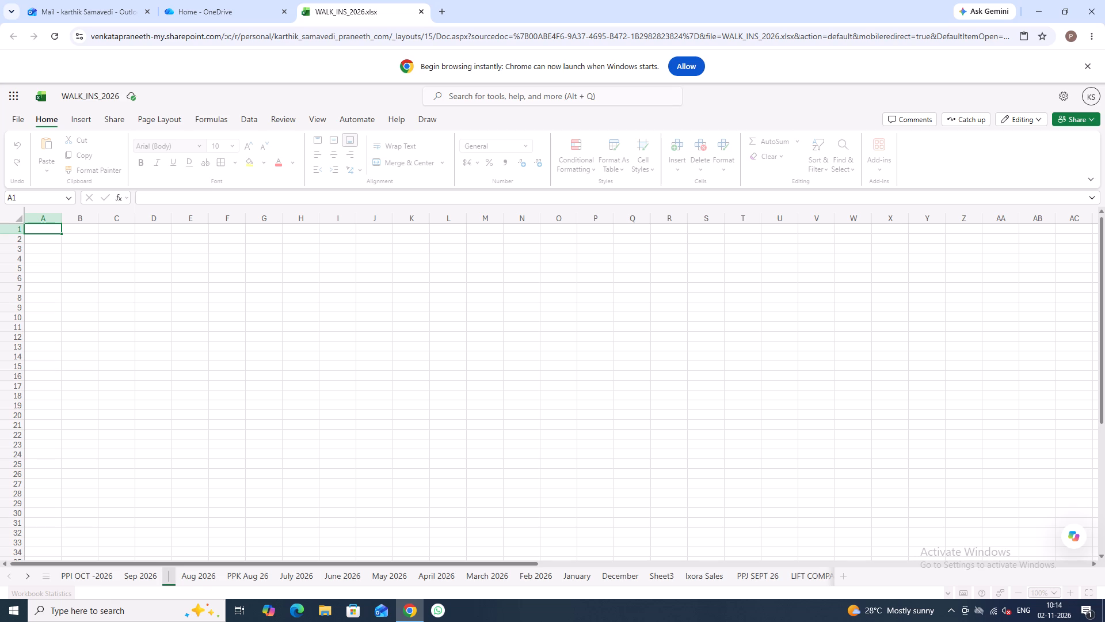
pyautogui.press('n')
pyautogui.press('BackSpace')
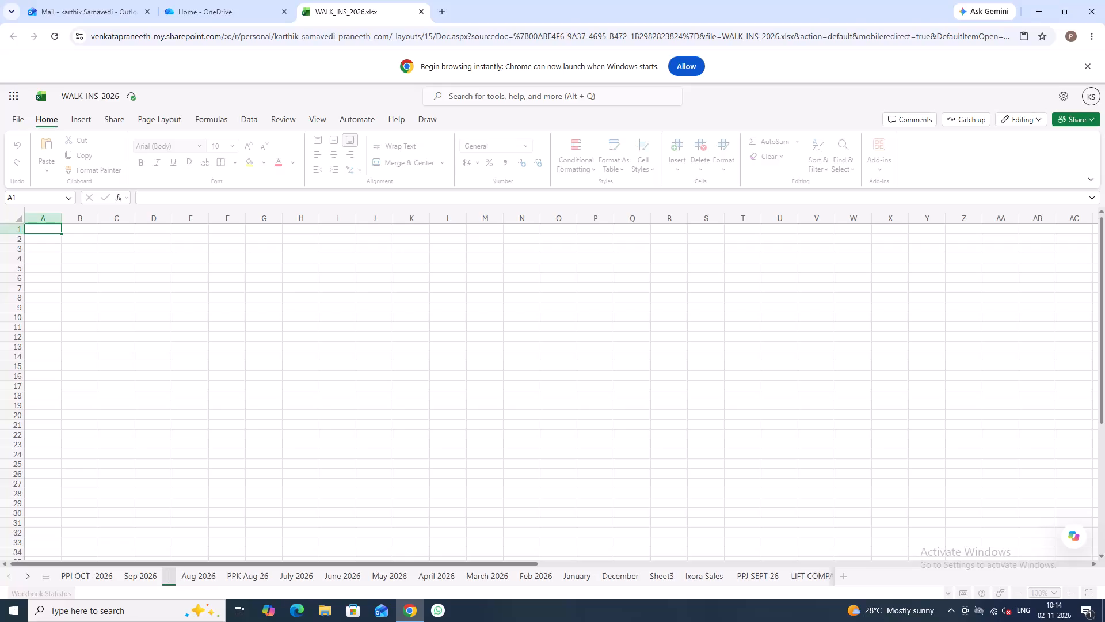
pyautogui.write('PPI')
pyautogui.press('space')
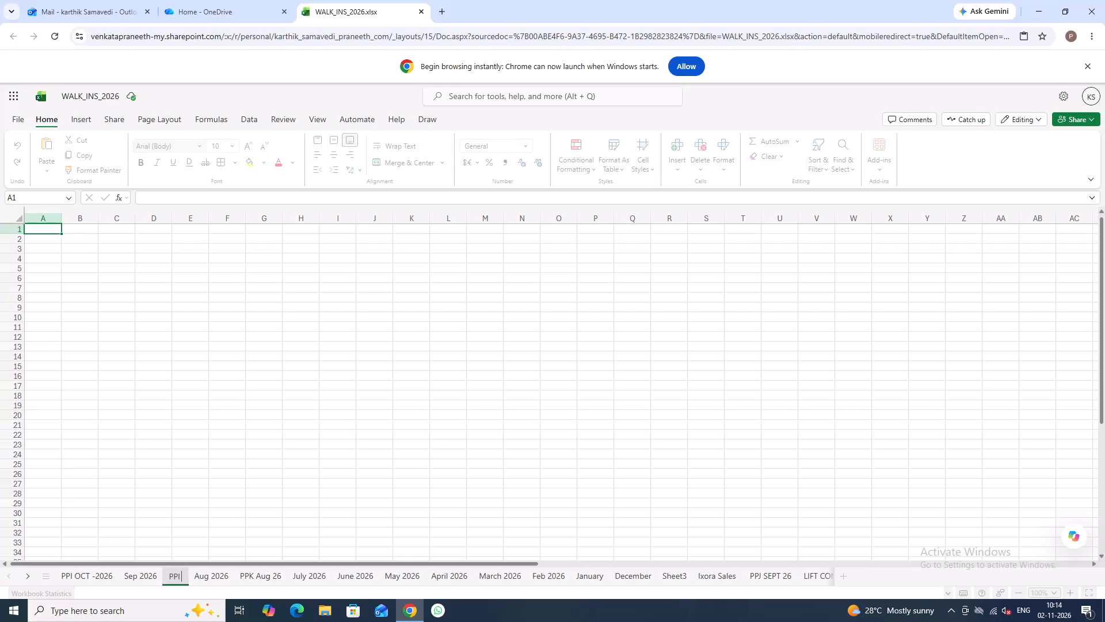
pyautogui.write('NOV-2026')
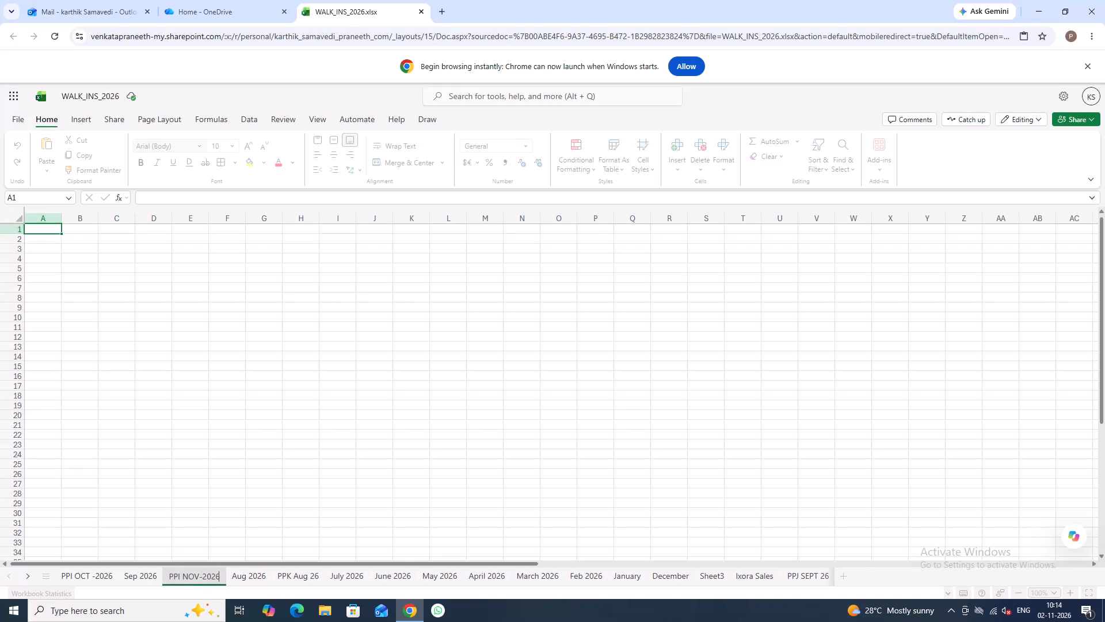
pyautogui.click(287, 494)
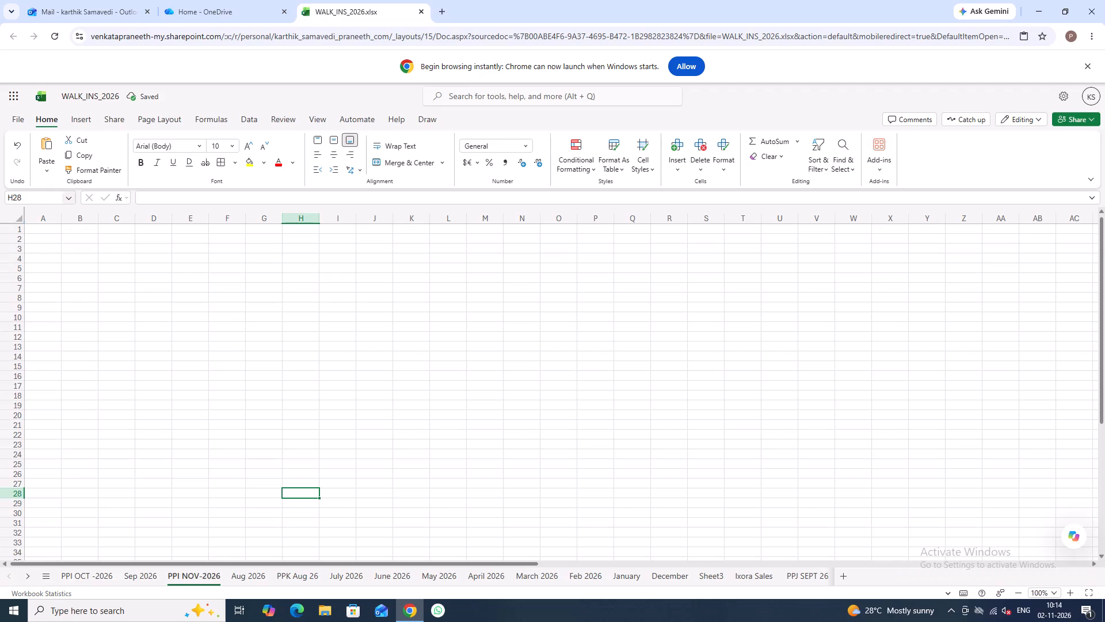
# On the PPI OCT -2026 sheet, set the EXECUTIVE column filter to select all values.
pyautogui.click(95, 571)
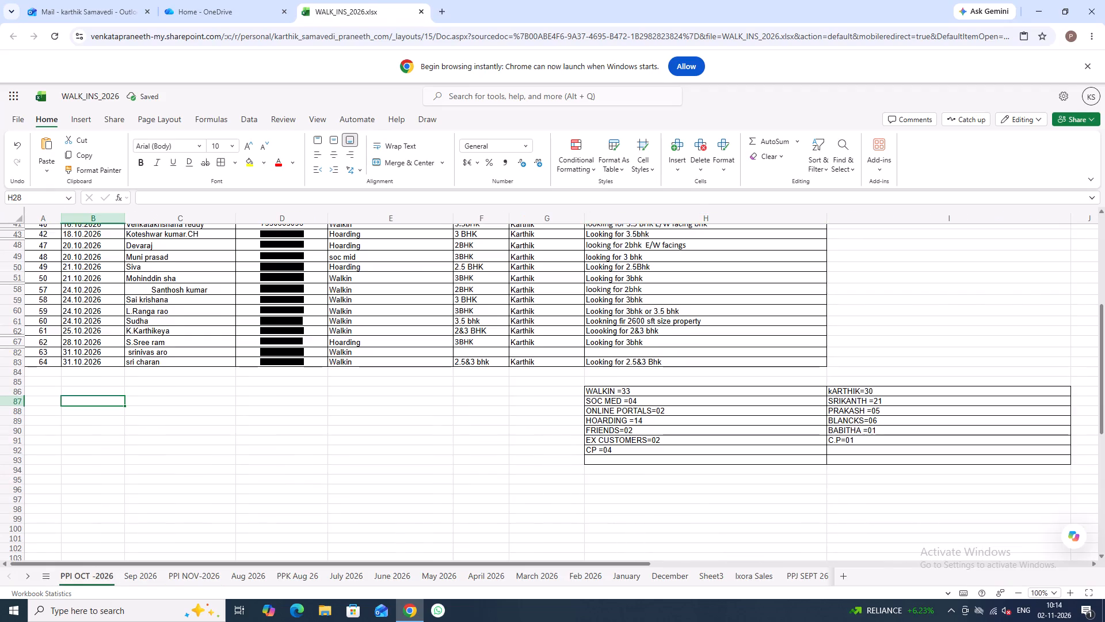
pyautogui.scroll(9, 170, 461)
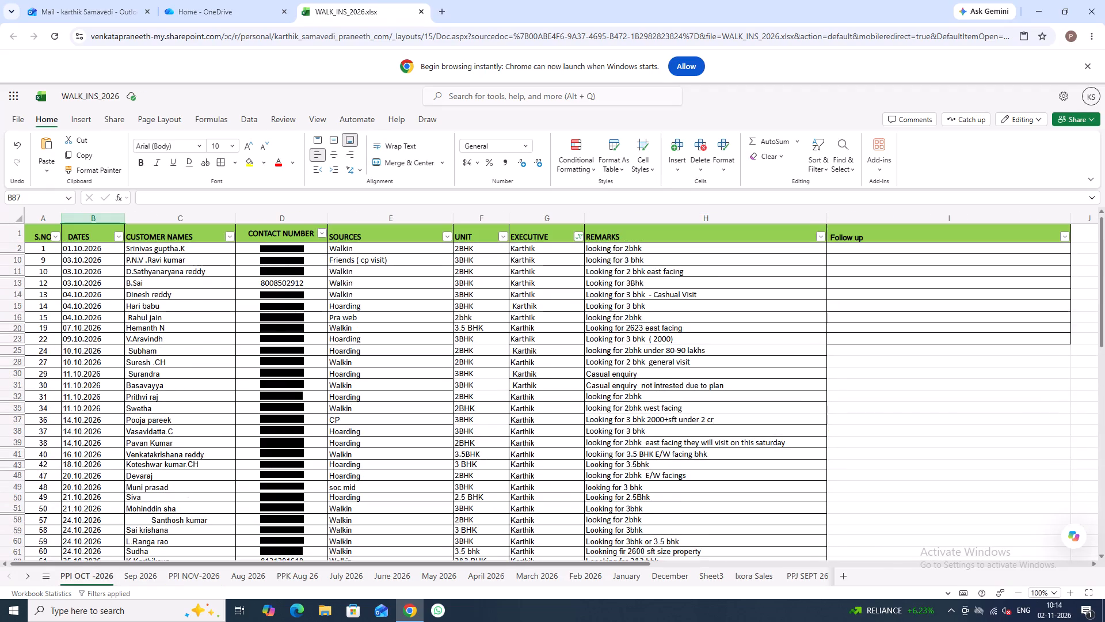
pyautogui.click(579, 238)
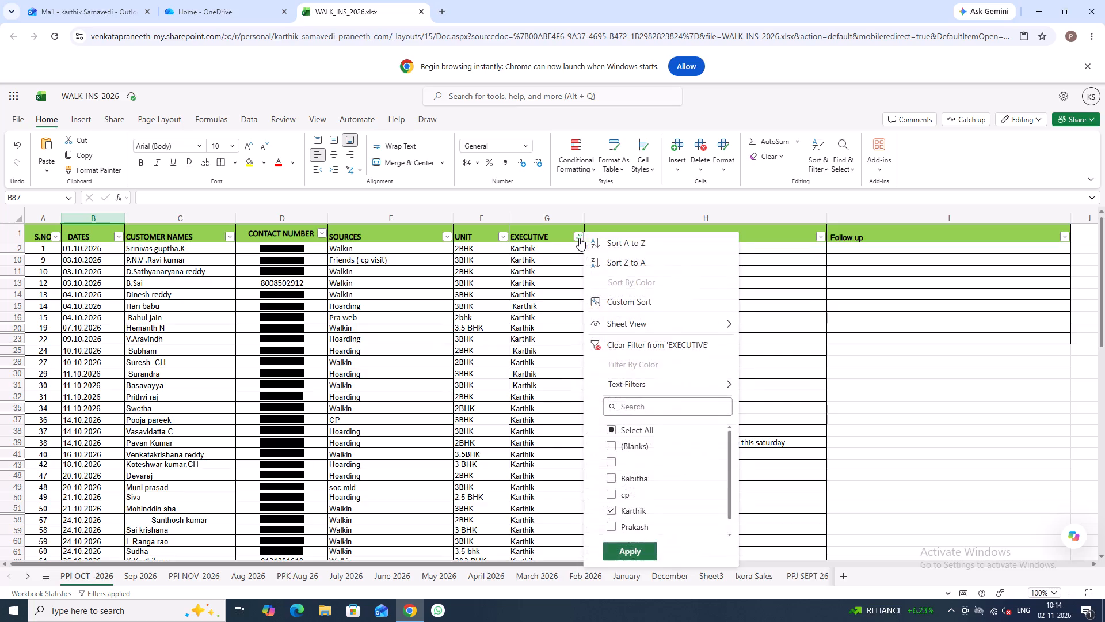
pyautogui.click(608, 515)
pyautogui.click(609, 509)
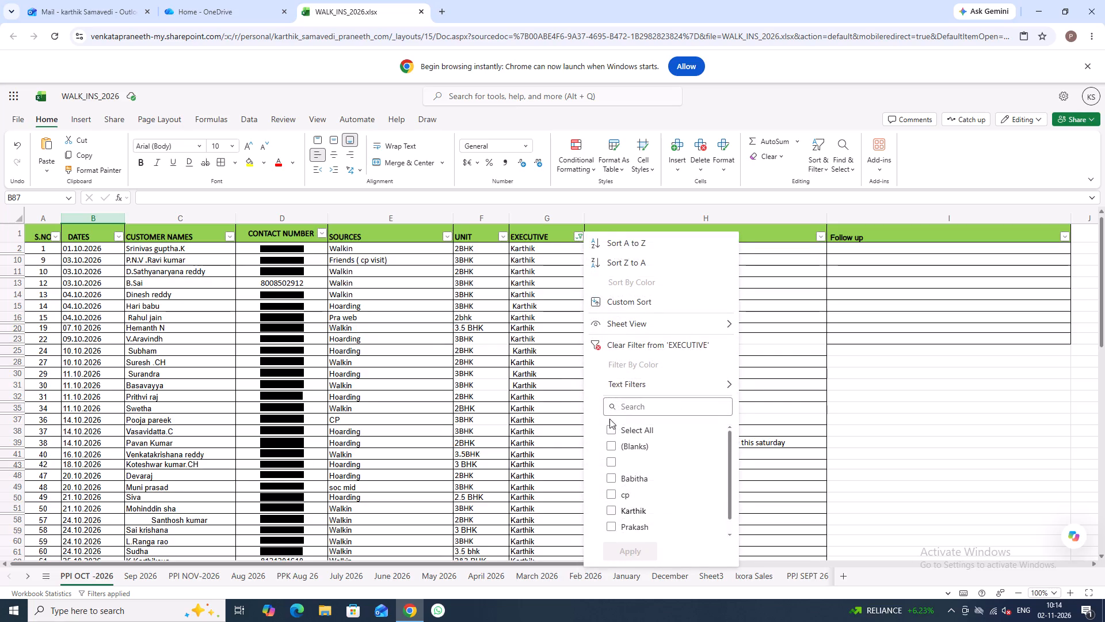
pyautogui.click(607, 428)
pyautogui.click(630, 546)
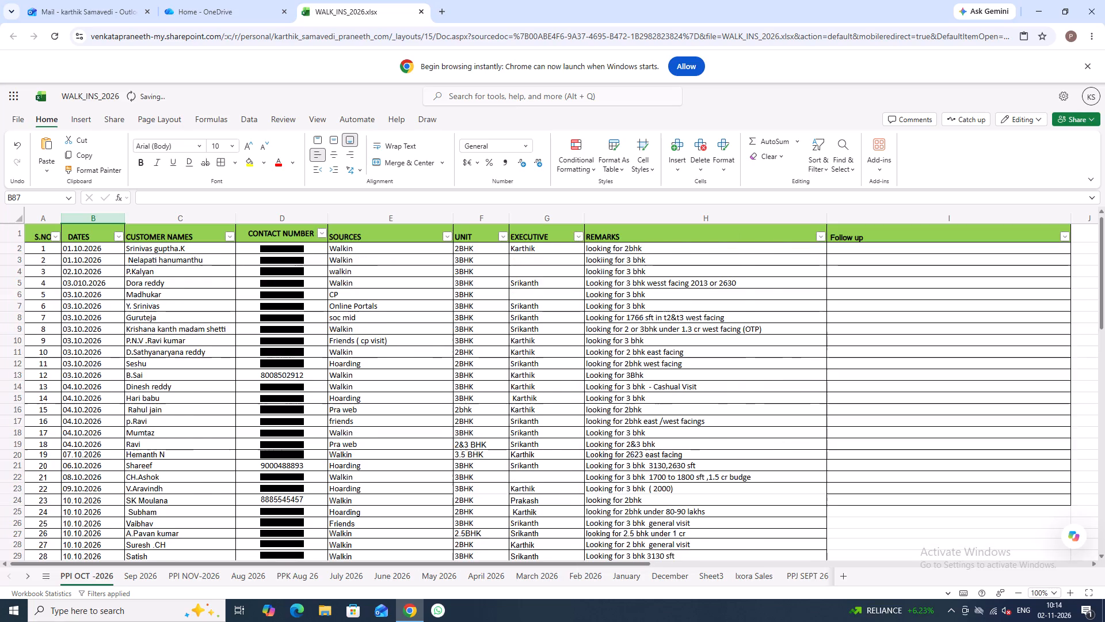
# Copy the two 31.10.2026 entries in A82:H83 and paste them at A68, directly below the last 28.10.2026 entry.
pyautogui.scroll(-14, 413, 472)
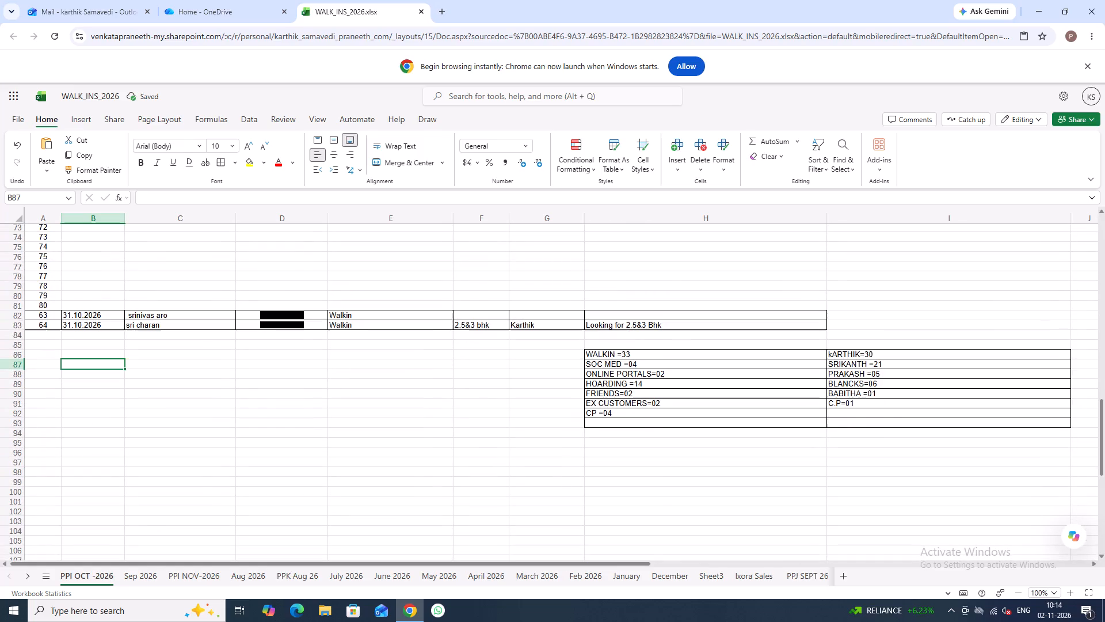
pyautogui.scroll(2, 413, 472)
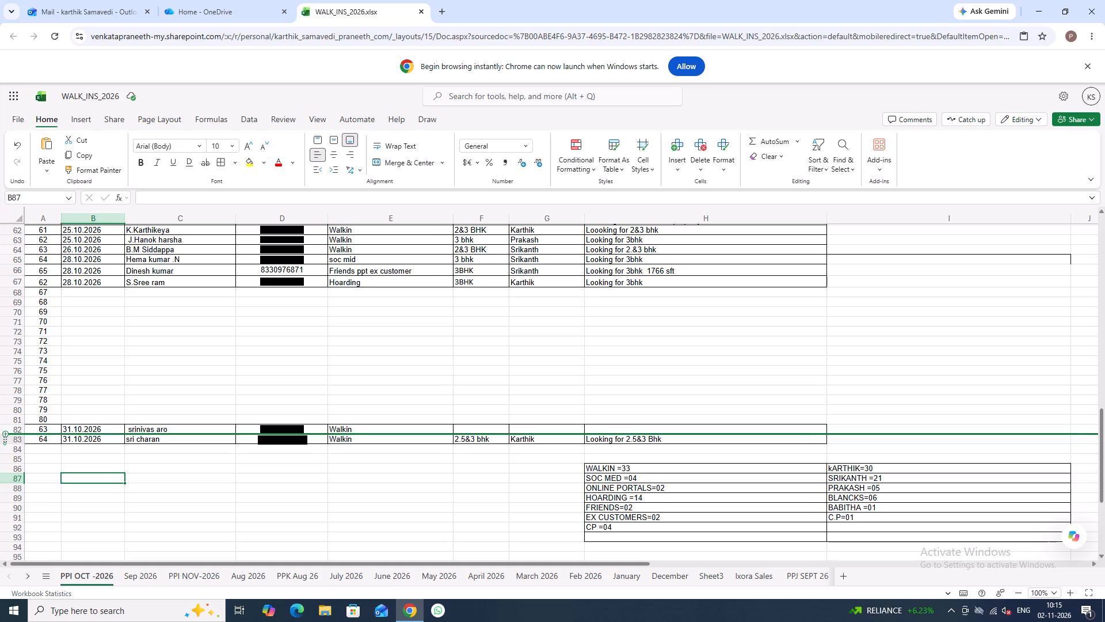
pyautogui.moveTo(48, 431); pyautogui.dragTo(591, 438)
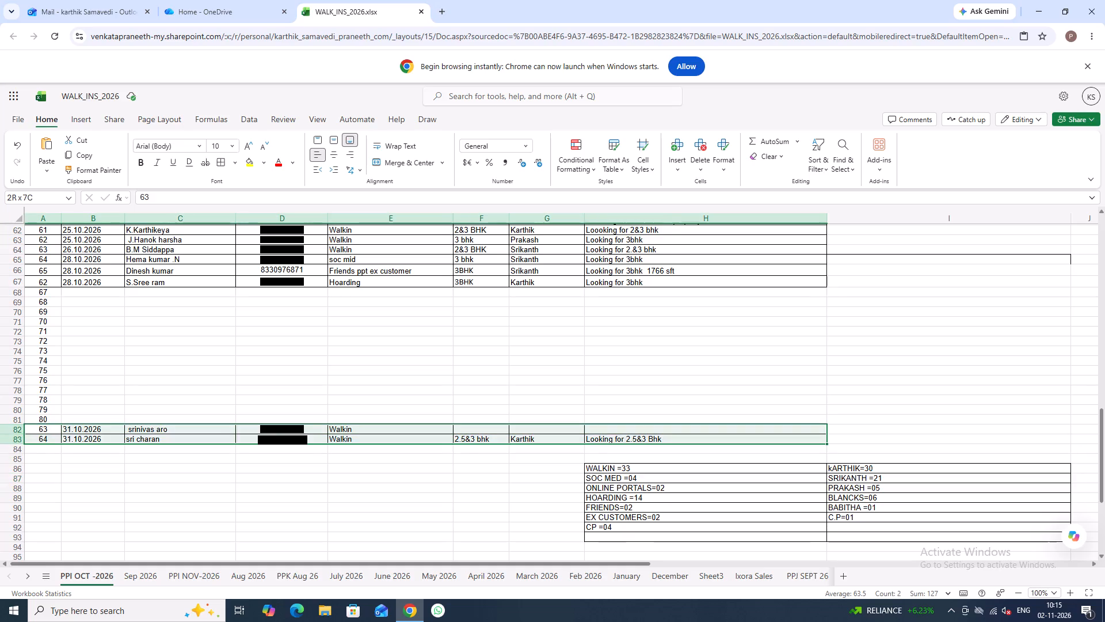
pyautogui.moveTo(591, 438); pyautogui.dragTo(718, 438)
pyautogui.hotkey('ctrl', 'c')
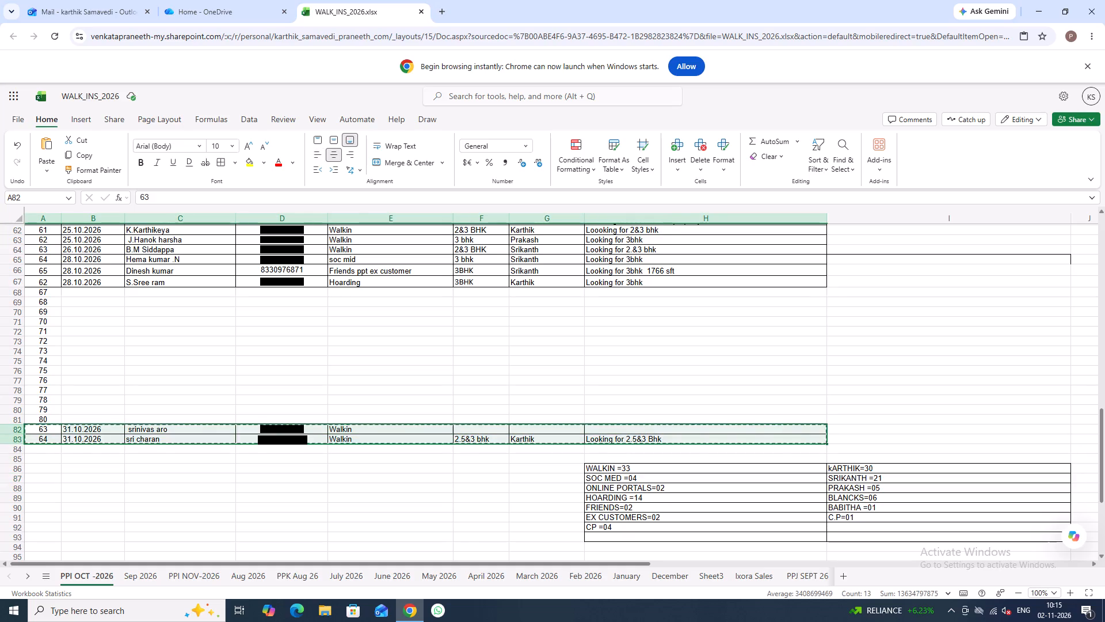
pyautogui.click(38, 296)
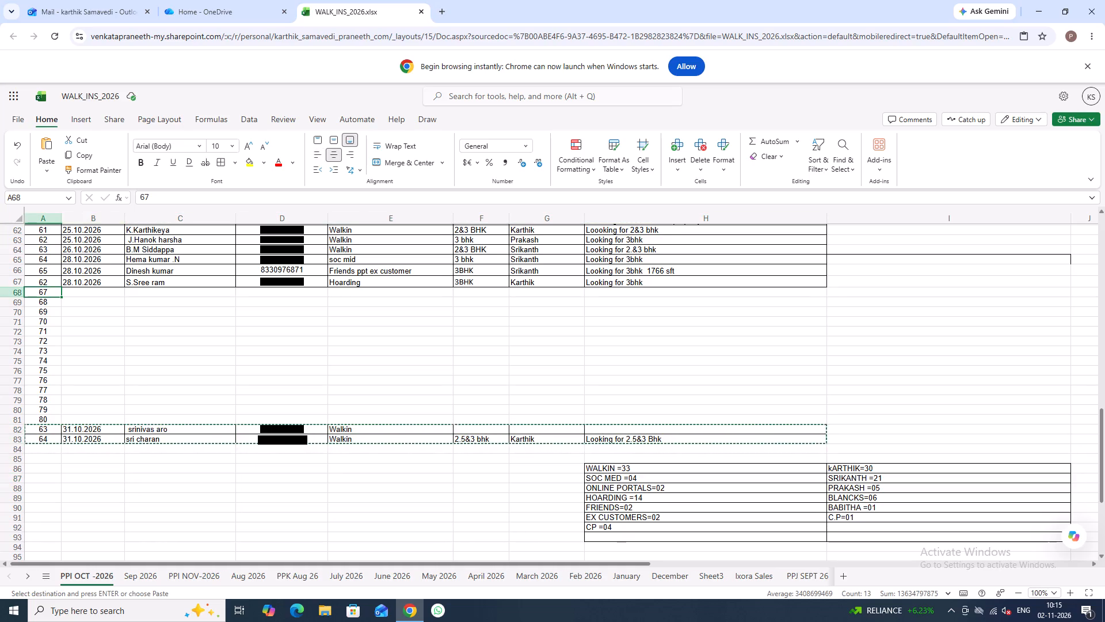
pyautogui.hotkey('ctrl', 'v')
# Select the leftover serial number range A71:A82 below the pasted entries and clear its first cell, A71.
pyautogui.click(53, 352)
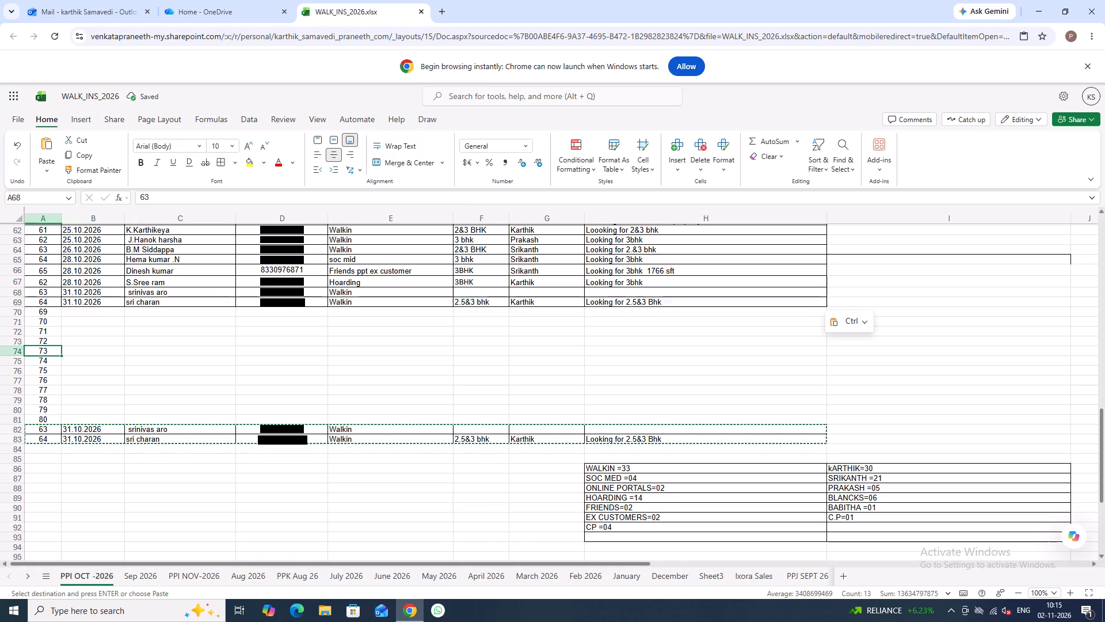
pyautogui.moveTo(48, 317); pyautogui.dragTo(48, 399)
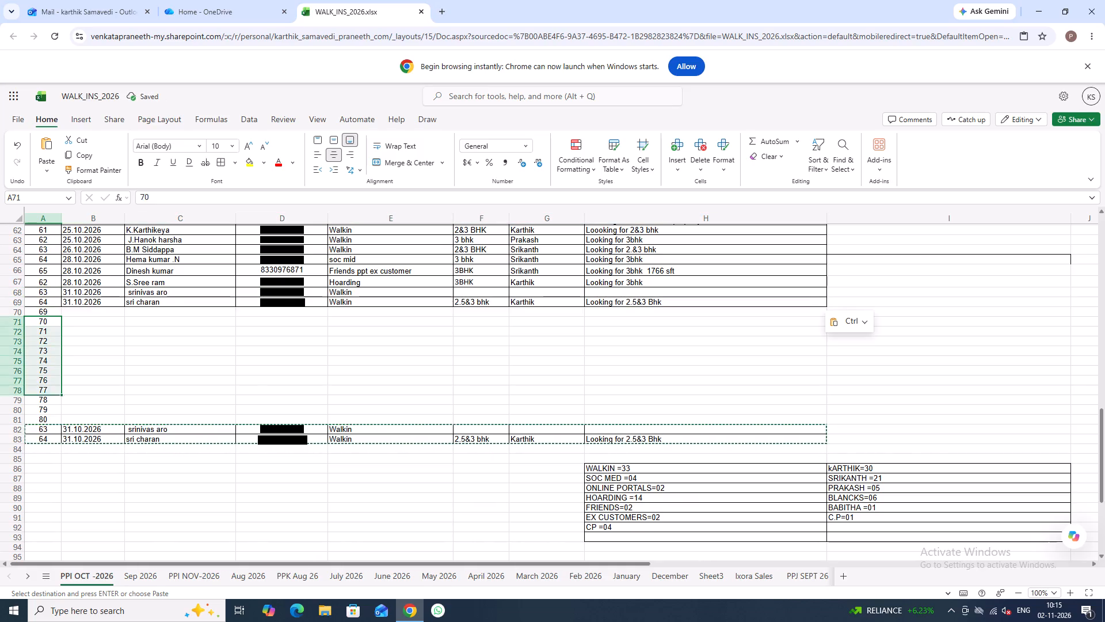
pyautogui.moveTo(48, 399); pyautogui.dragTo(48, 433)
pyautogui.press('BackSpace')
pyautogui.rightClick(48, 434)
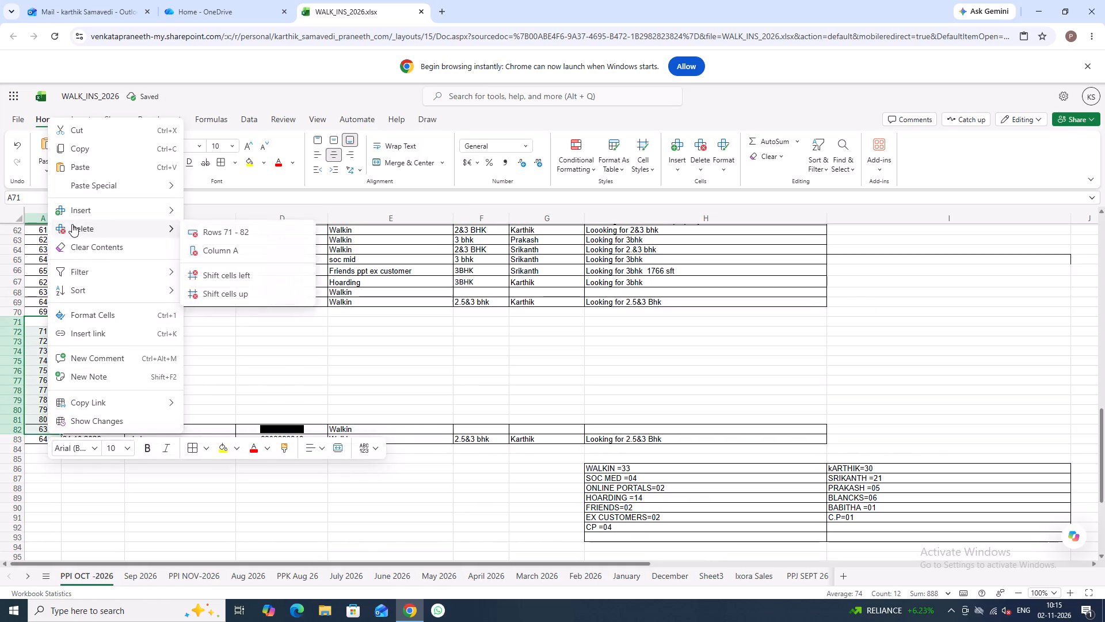
pyautogui.click(72, 224)
pyautogui.click(246, 369)
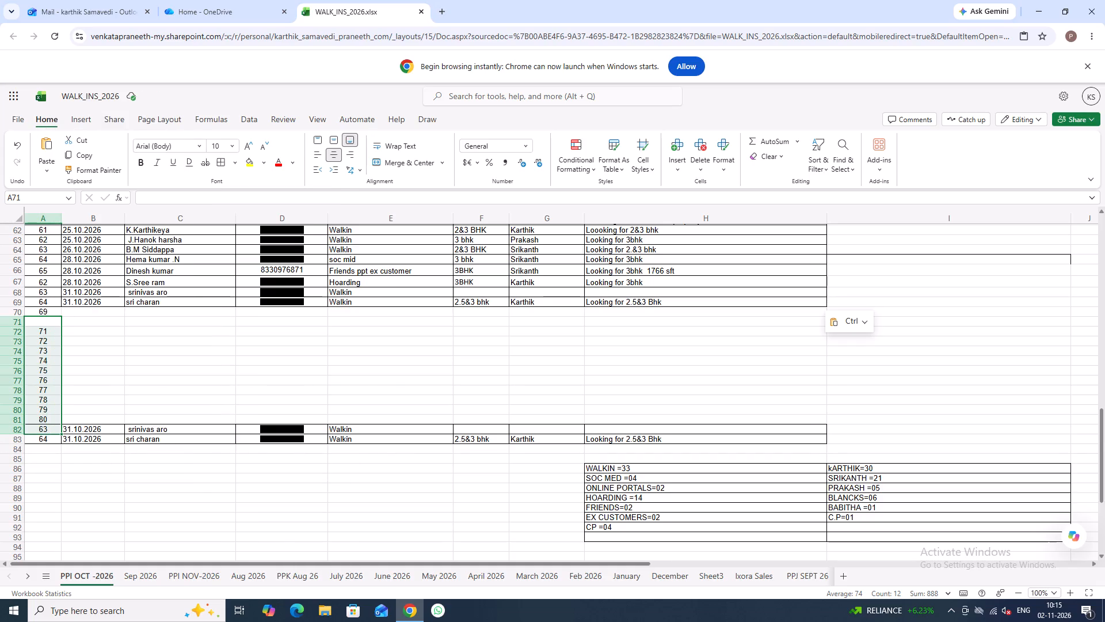
# Delete row 82 with the first original 31.10.2026 entry, and hide the second original entry that moves into row 82.
pyautogui.rightClick(19, 432)
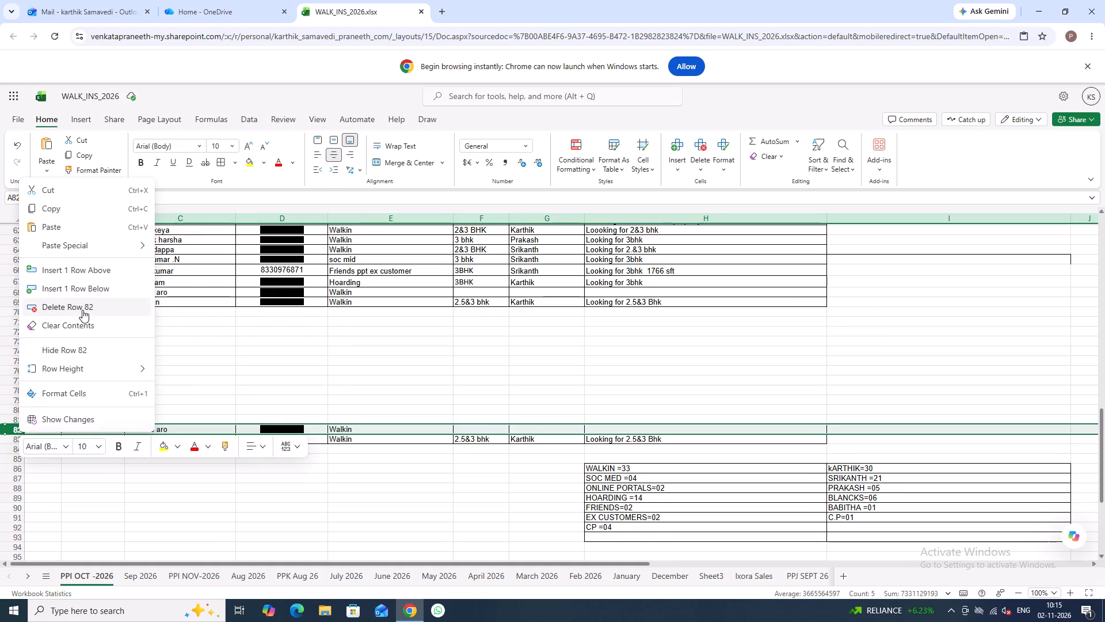
pyautogui.click(82, 310)
pyautogui.rightClick(12, 433)
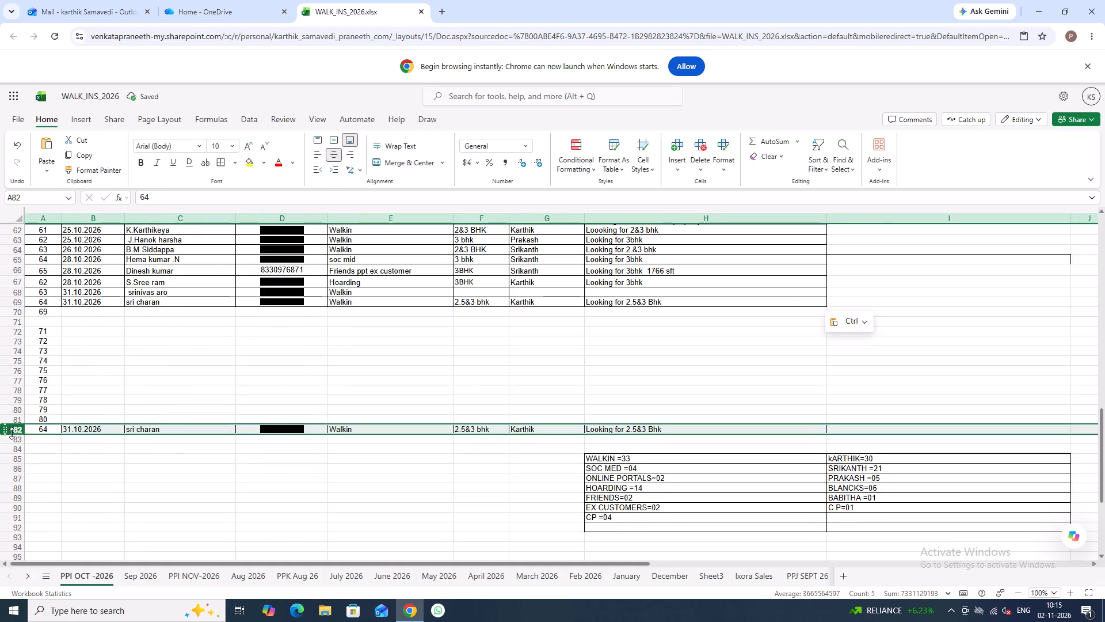
pyautogui.click(58, 358)
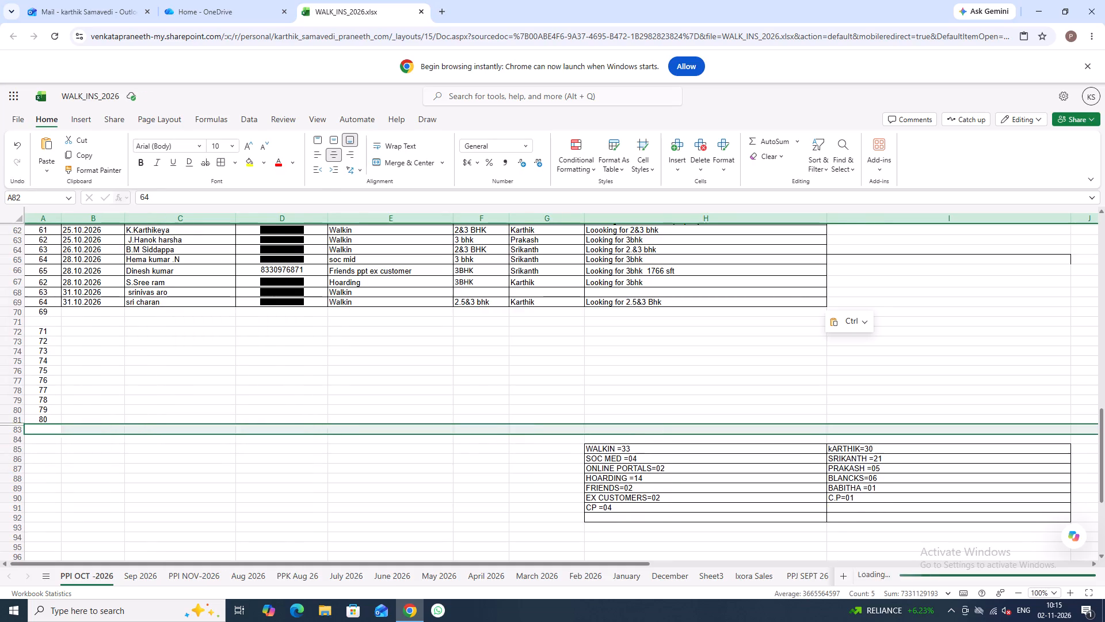
# Clear the remaining leftover serial numbers in column A, in A70 and from A72 to A81.
pyautogui.click(38, 324)
pyautogui.click(38, 339)
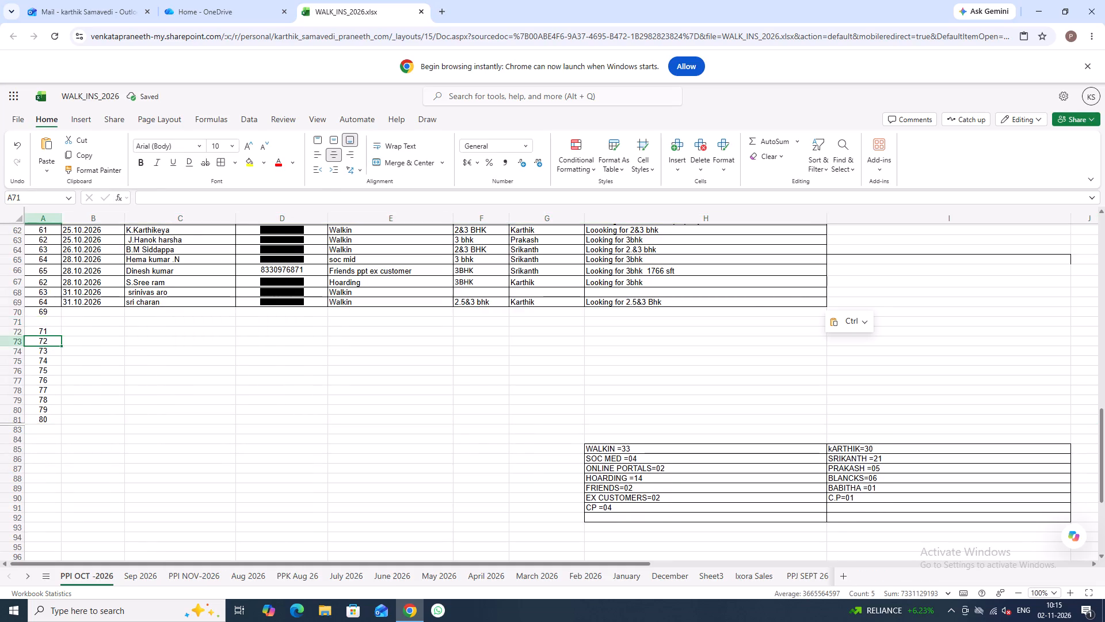
pyautogui.press('BackSpace')
pyautogui.press('Up')
pyautogui.press('BackSpace')
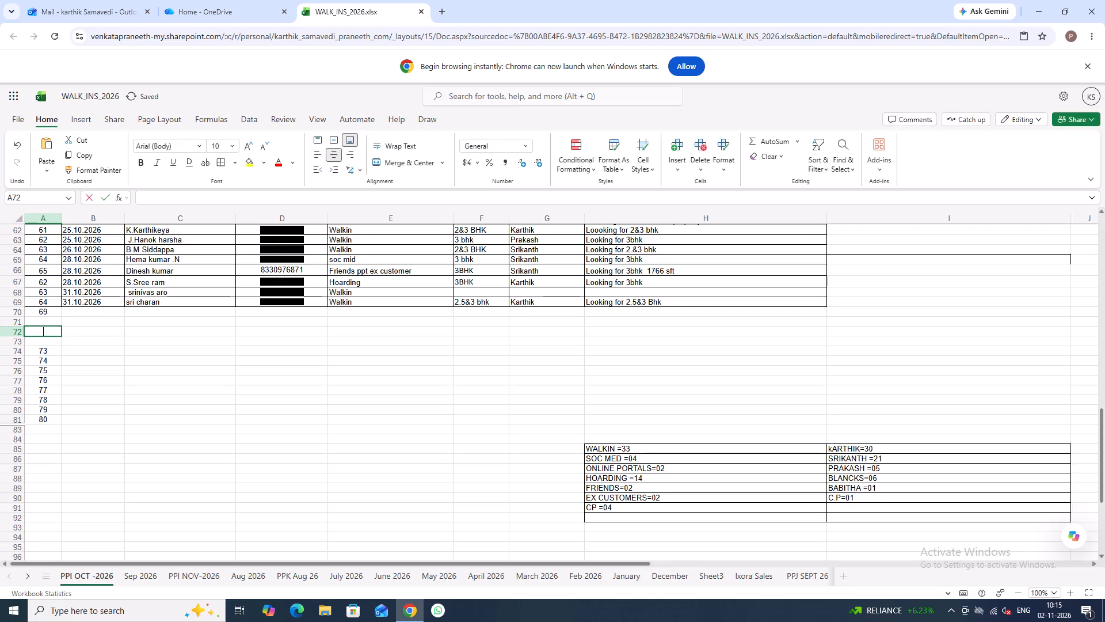
pyautogui.press('Up')
pyautogui.press('Up')
pyautogui.press('BackSpace')
pyautogui.press('Down')
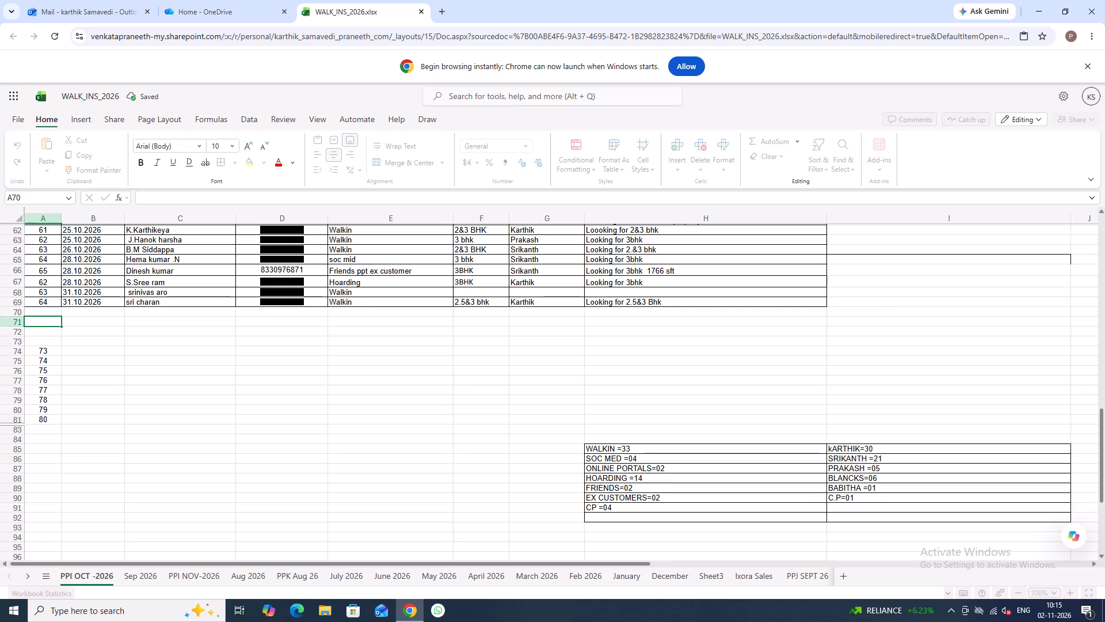
pyautogui.press('BackSpace')
pyautogui.press('Down')
pyautogui.press('Down')
pyautogui.press('Down')
pyautogui.press('BackSpace')
pyautogui.press('Down')
pyautogui.press('BackSpace')
pyautogui.press('Down')
pyautogui.press('BackSpace')
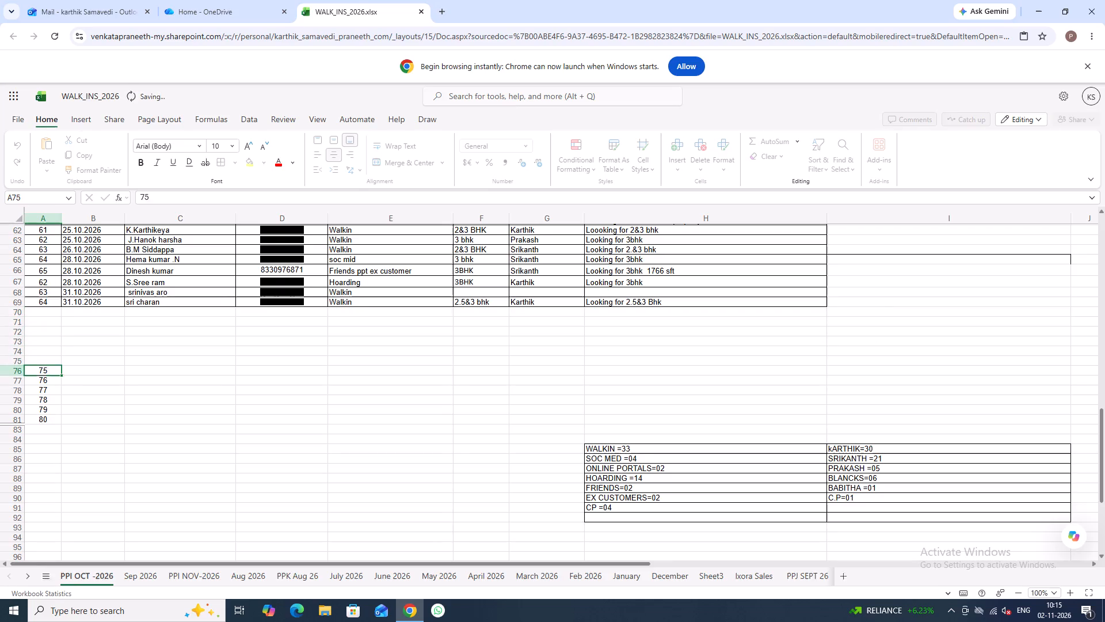
pyautogui.press('Down')
pyautogui.press('BackSpace')
pyautogui.press('Down')
pyautogui.press('BackSpace')
pyautogui.press('Down')
pyautogui.press('BackSpace')
pyautogui.press('Down')
pyautogui.press('BackSpace')
pyautogui.press('Down')
pyautogui.press('BackSpace')
pyautogui.press('Down')
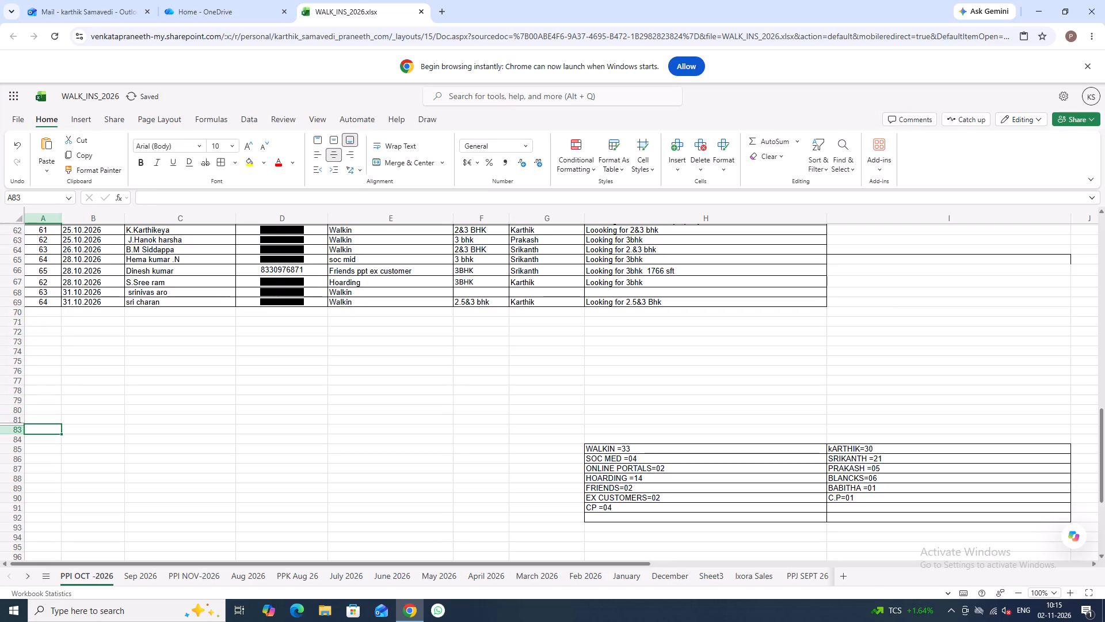
pyautogui.click(119, 437)
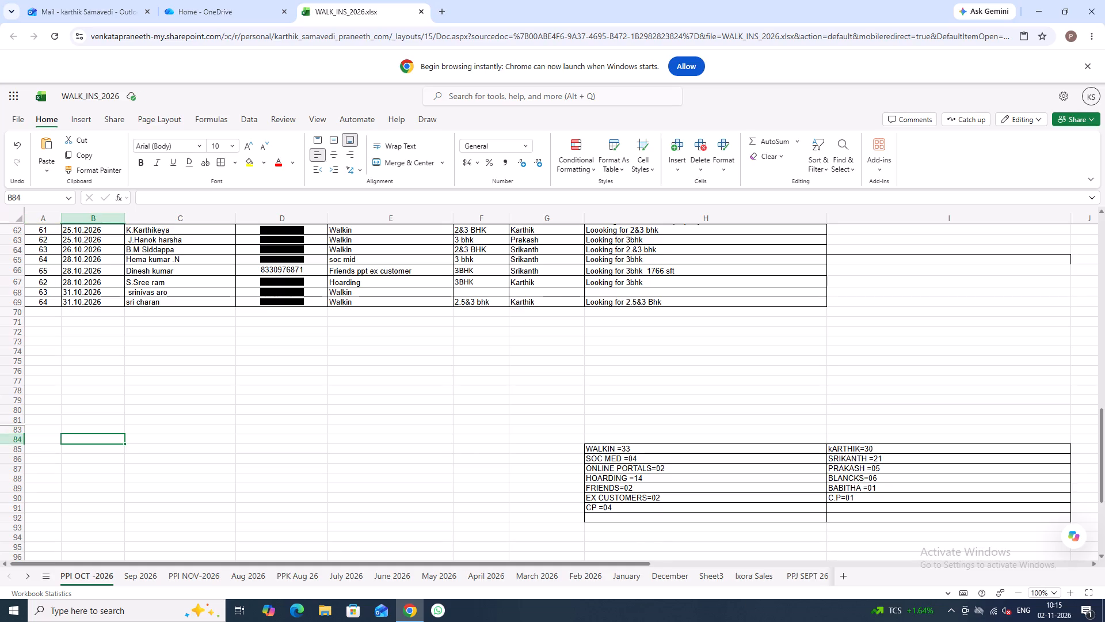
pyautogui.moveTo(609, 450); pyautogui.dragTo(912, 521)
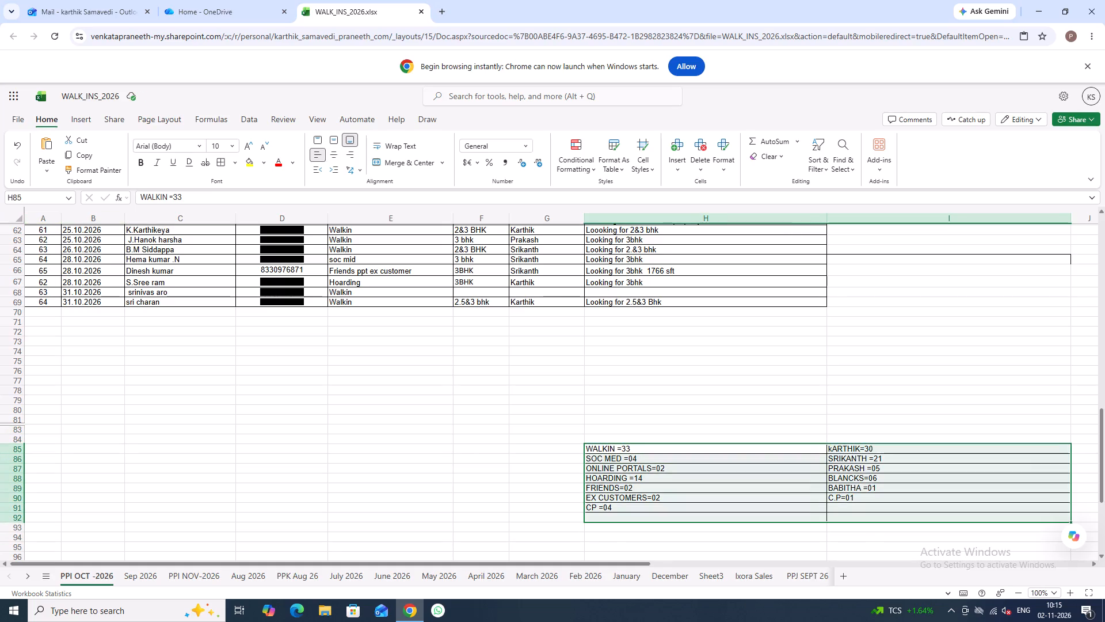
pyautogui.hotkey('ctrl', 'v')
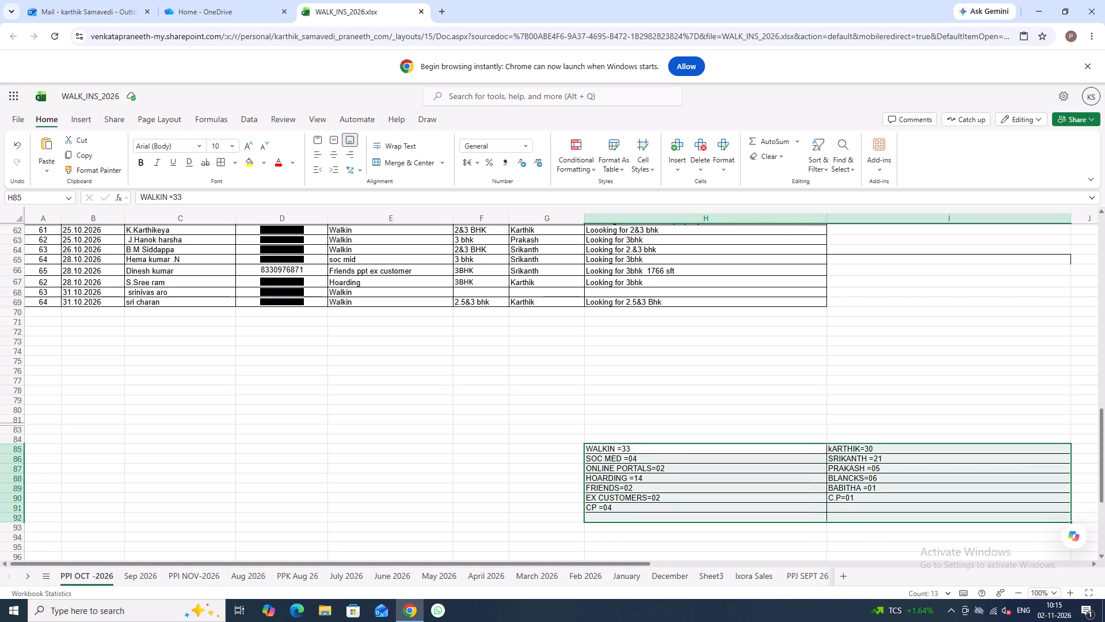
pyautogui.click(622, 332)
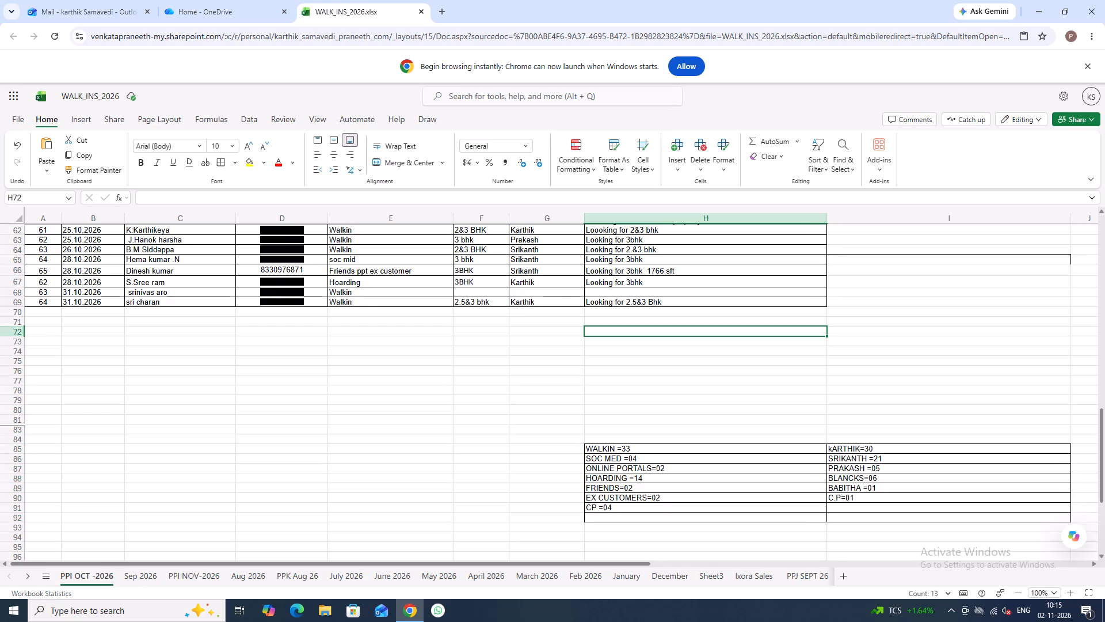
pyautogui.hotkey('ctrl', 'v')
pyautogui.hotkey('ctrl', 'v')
# Copy the lead source and executive summary table in H85:I91 and paste it at H72, closer to the walk-in list.
pyautogui.moveTo(622, 449); pyautogui.dragTo(818, 492)
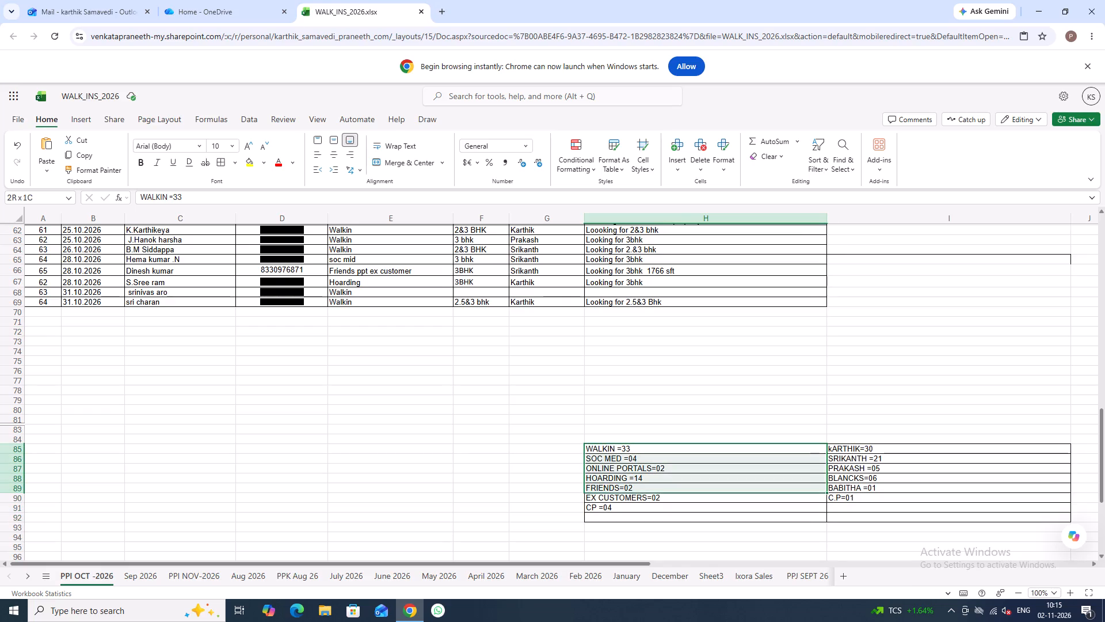
pyautogui.moveTo(818, 492); pyautogui.dragTo(842, 511)
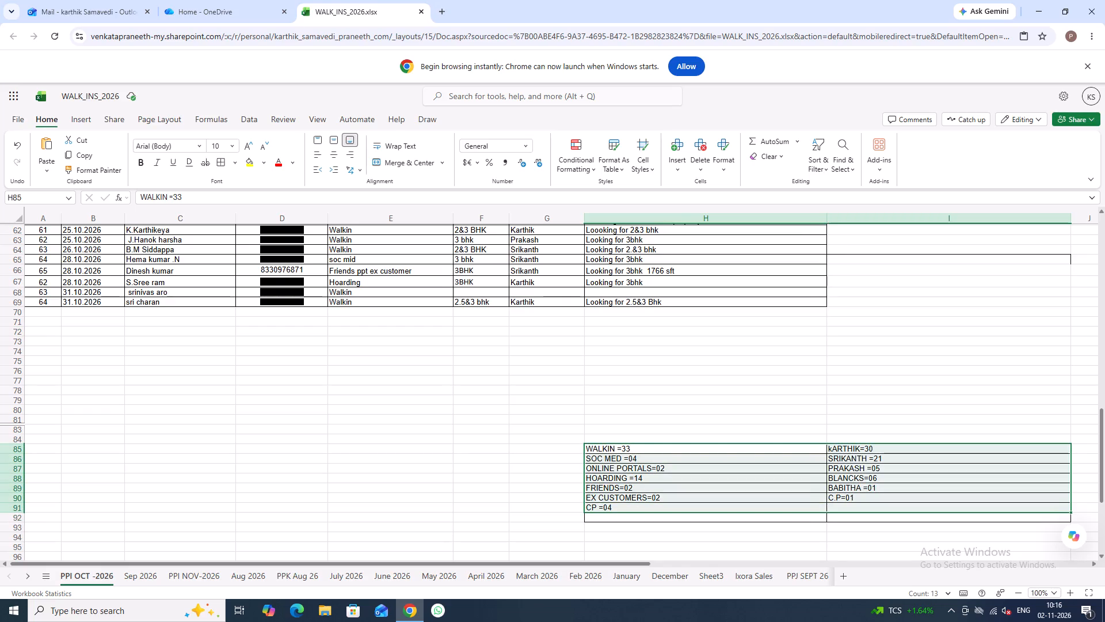
pyautogui.hotkey('ctrl', 'c')
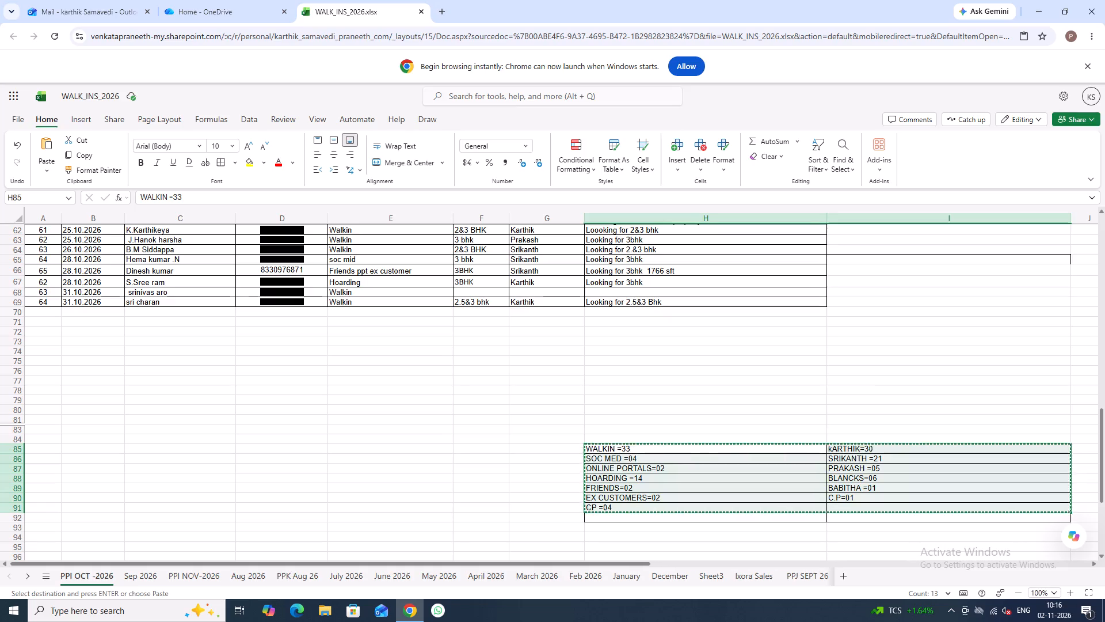
pyautogui.click(612, 328)
pyautogui.hotkey('ctrl', 'v')
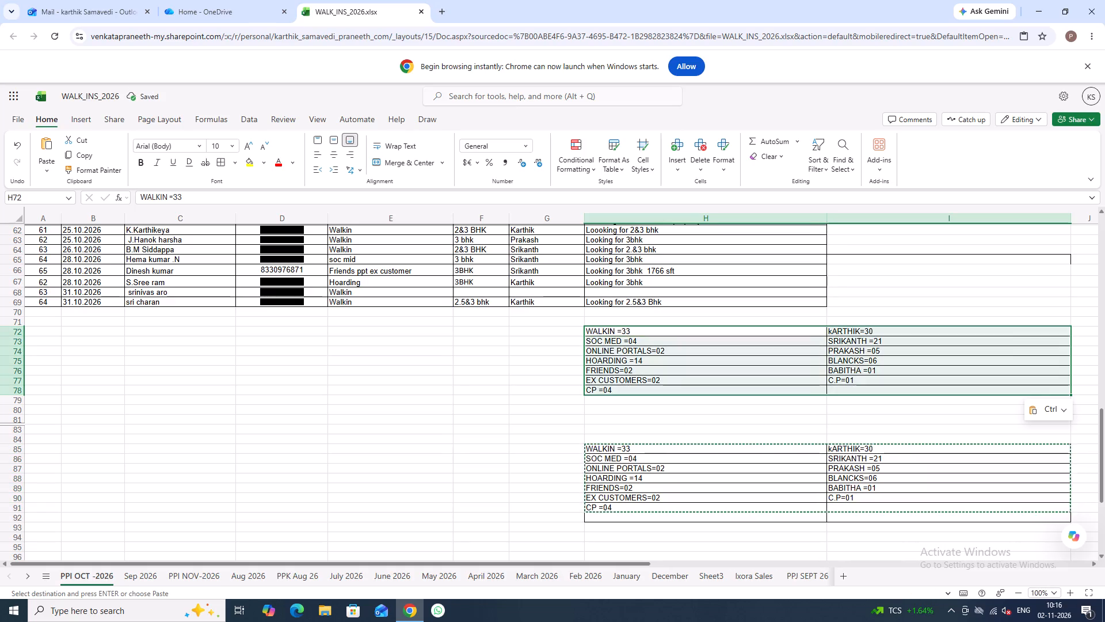
# Clear the lead source counts in H85:H91 of the original summary table.
pyautogui.click(618, 458)
pyautogui.press('BackSpace')
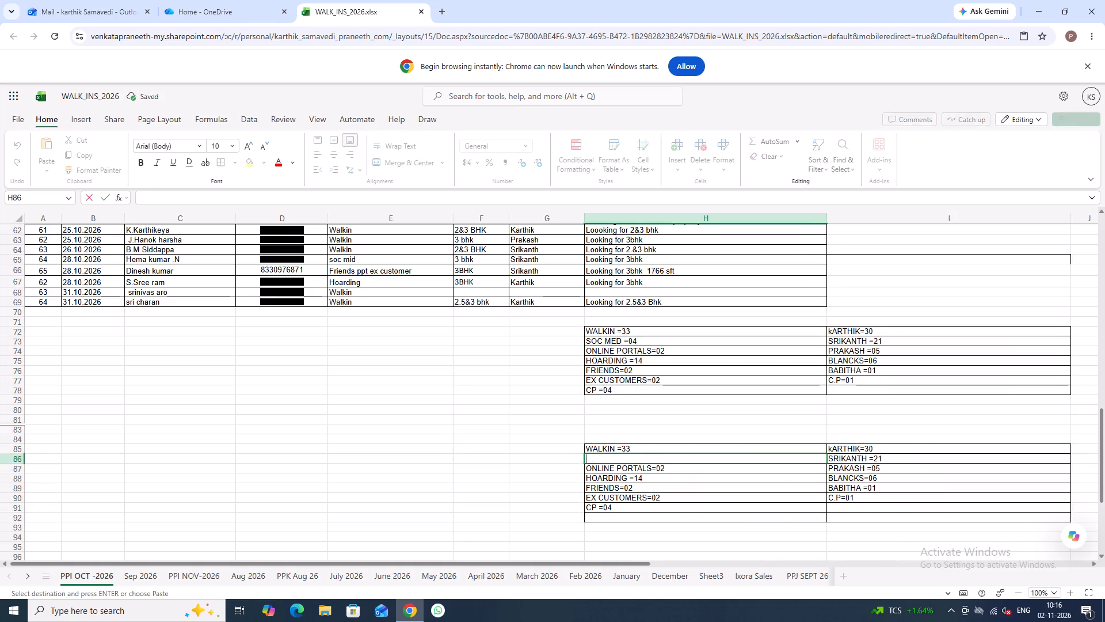
pyautogui.press('Up')
pyautogui.press('BackSpace')
pyautogui.press('Down')
pyautogui.press('Down')
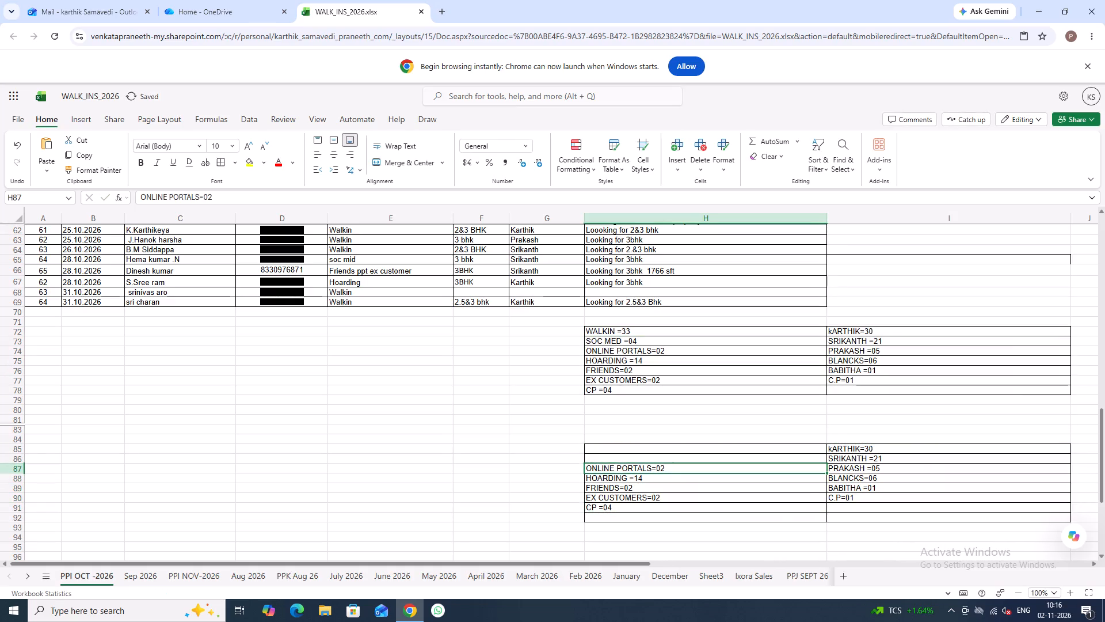
pyautogui.press('BackSpace')
pyautogui.press('Down')
pyautogui.press('BackSpace')
pyautogui.press('Down')
pyautogui.press('BackSpace')
pyautogui.press('Down')
pyautogui.press('BackSpace')
pyautogui.press('Down')
pyautogui.press('BackSpace')
pyautogui.press('Down')
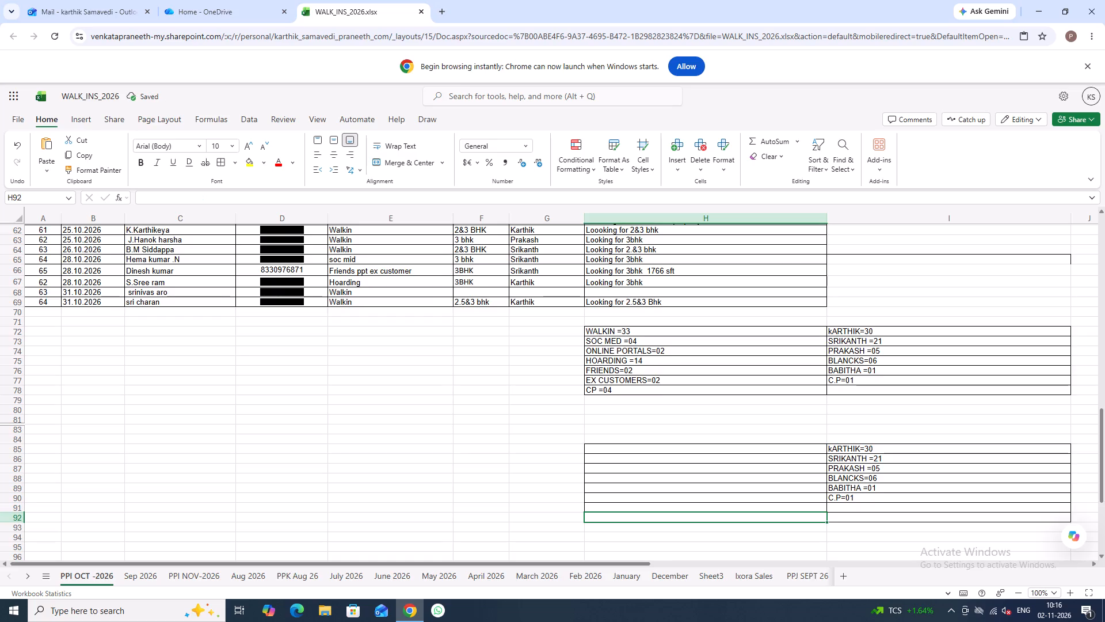
# Clear the executive counts in I85:I90 of the original summary table.
pyautogui.press('Right')
pyautogui.press('Up')
pyautogui.press('Up')
pyautogui.press('BackSpace')
pyautogui.press('Up')
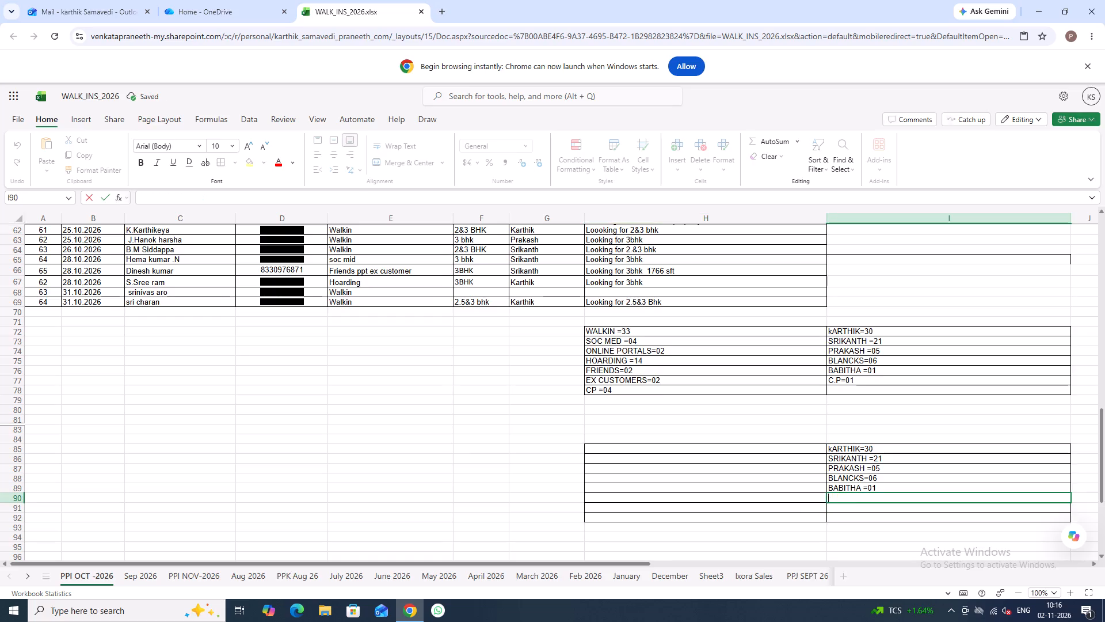
pyautogui.press('BackSpace')
pyautogui.press('Up')
pyautogui.press('BackSpace')
pyautogui.press('Up')
pyautogui.press('BackSpace')
pyautogui.press('Up')
pyautogui.press('BackSpace')
pyautogui.press('Up')
pyautogui.press('BackSpace')
pyautogui.press('Up')
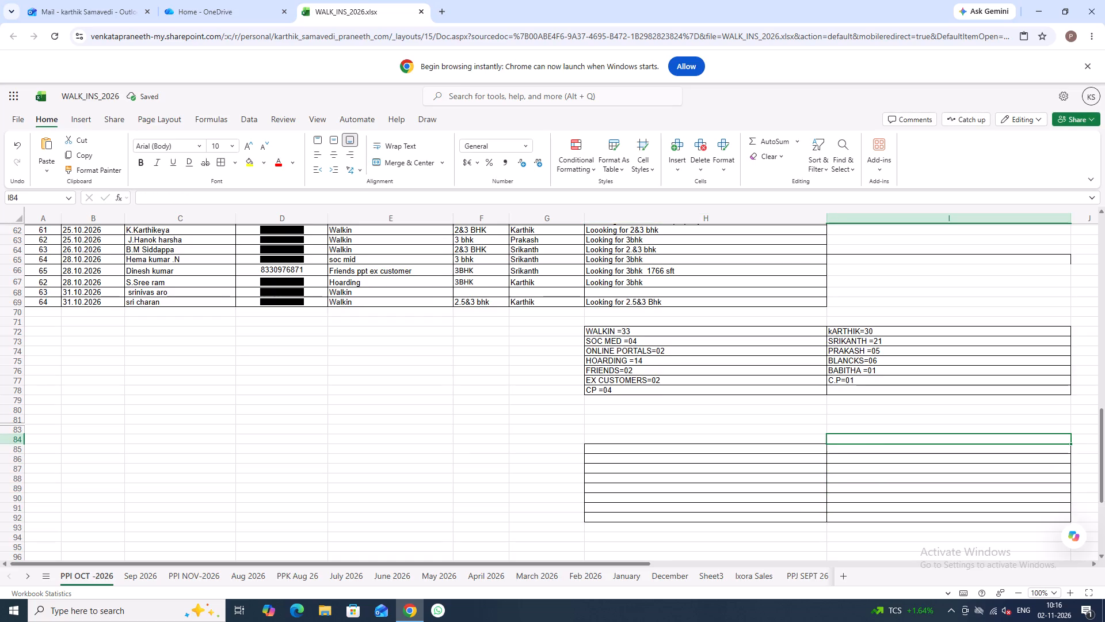
# Remove all borders from the emptied original summary table, H85:I92.
pyautogui.moveTo(623, 445); pyautogui.dragTo(748, 514)
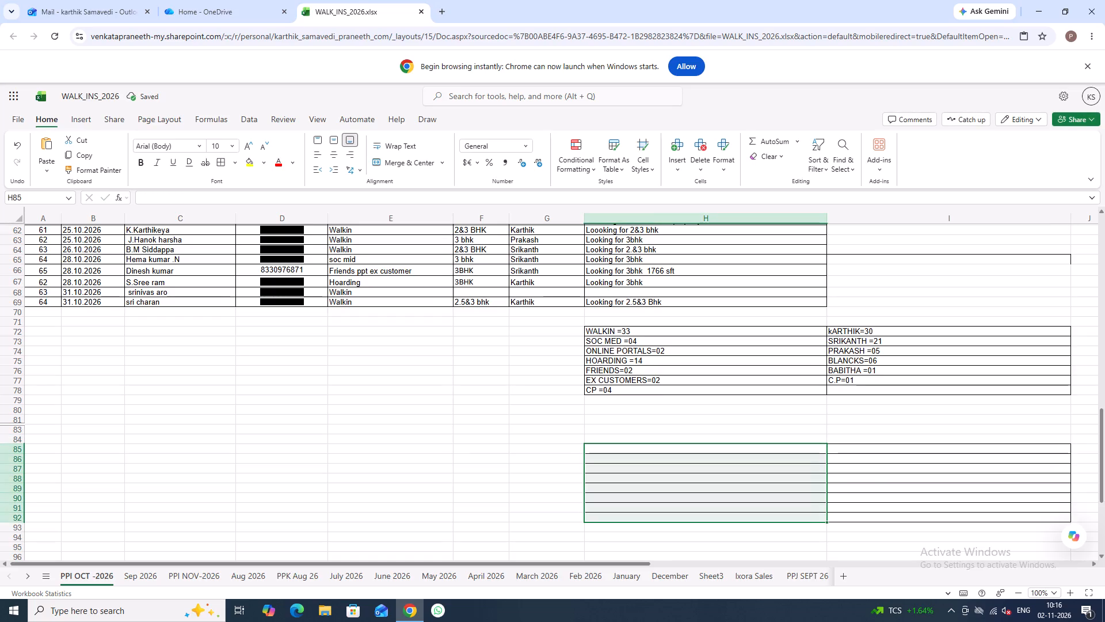
pyautogui.moveTo(748, 514); pyautogui.dragTo(874, 520)
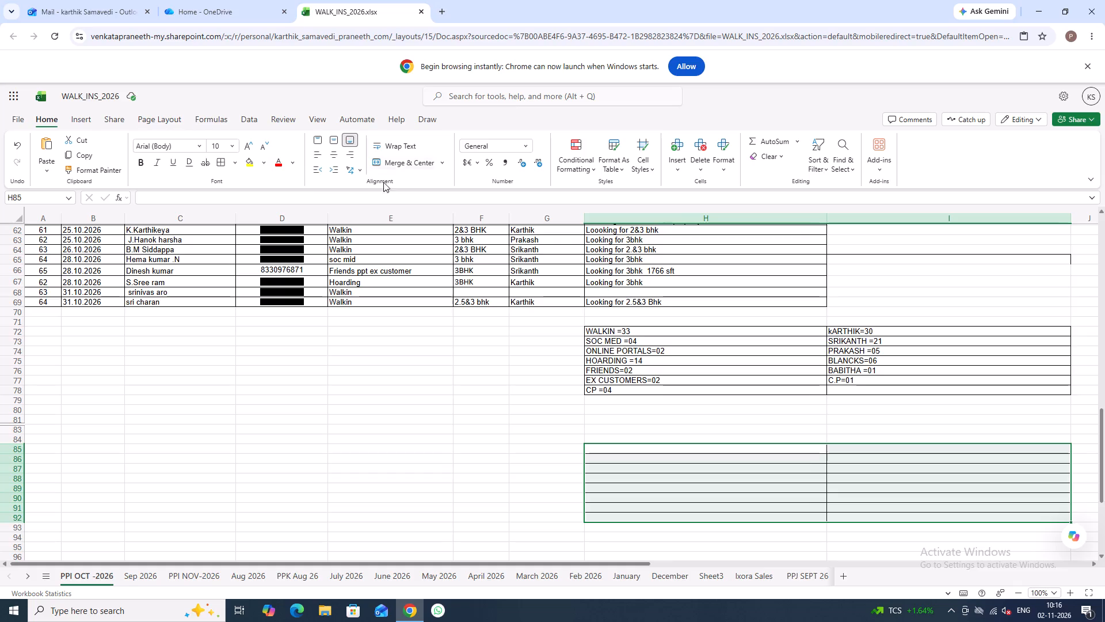
pyautogui.click(238, 165)
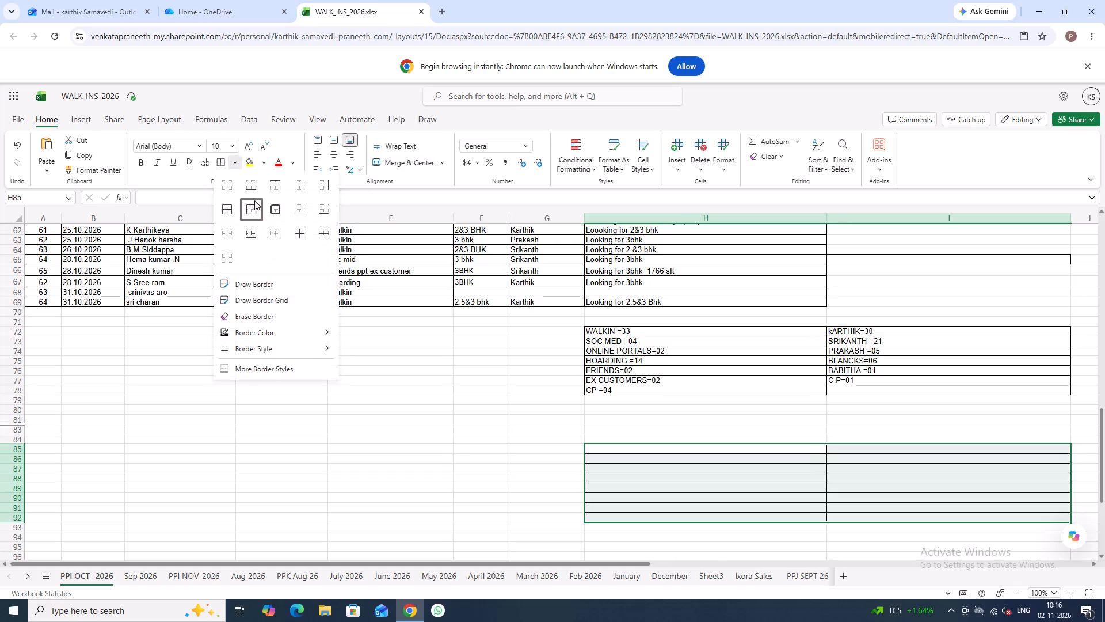
pyautogui.click(235, 189)
pyautogui.click(355, 365)
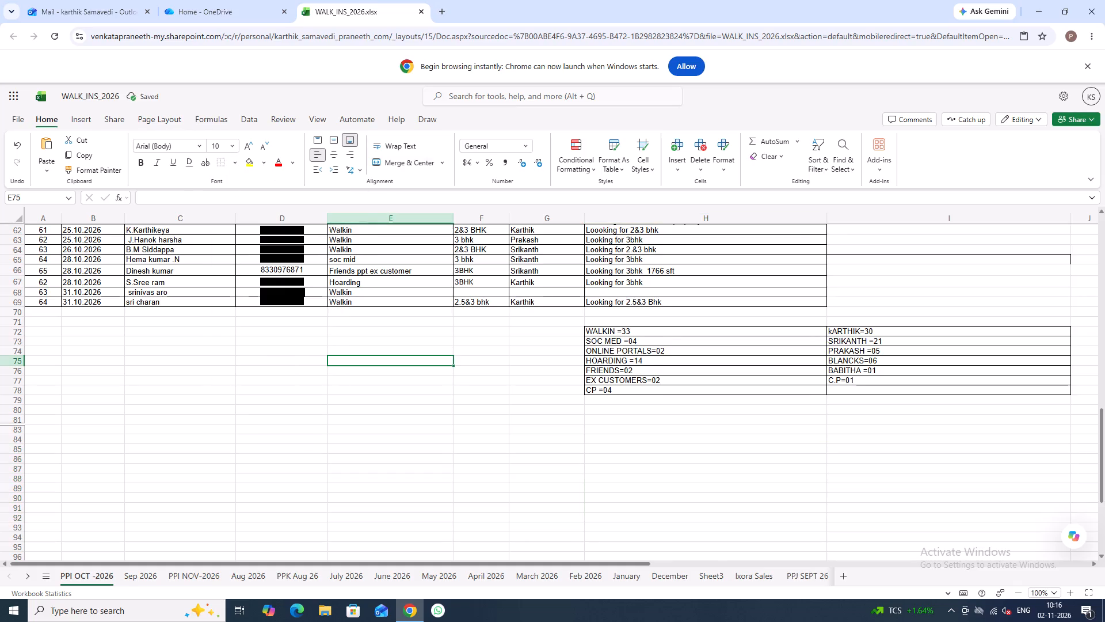
# Look over the walk-in entries and their serial numbers on the October sheet.
pyautogui.scroll(-1, 360, 363)
pyautogui.scroll(3, 361, 363)
pyautogui.scroll(2, 581, 414)
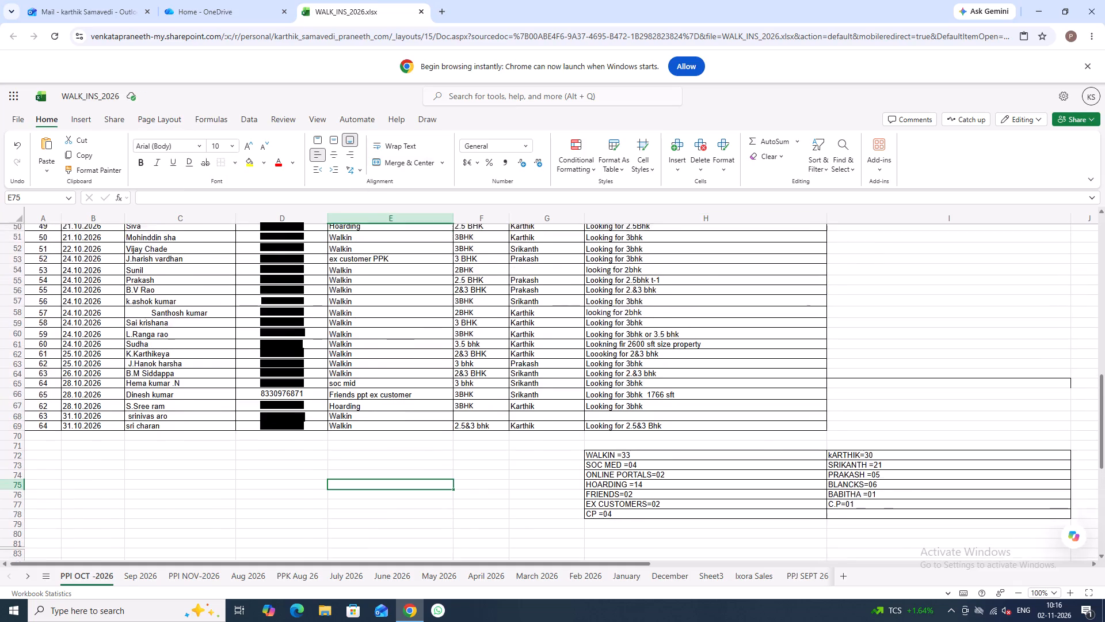
pyautogui.scroll(13, 585, 414)
pyautogui.scroll(-11, 585, 414)
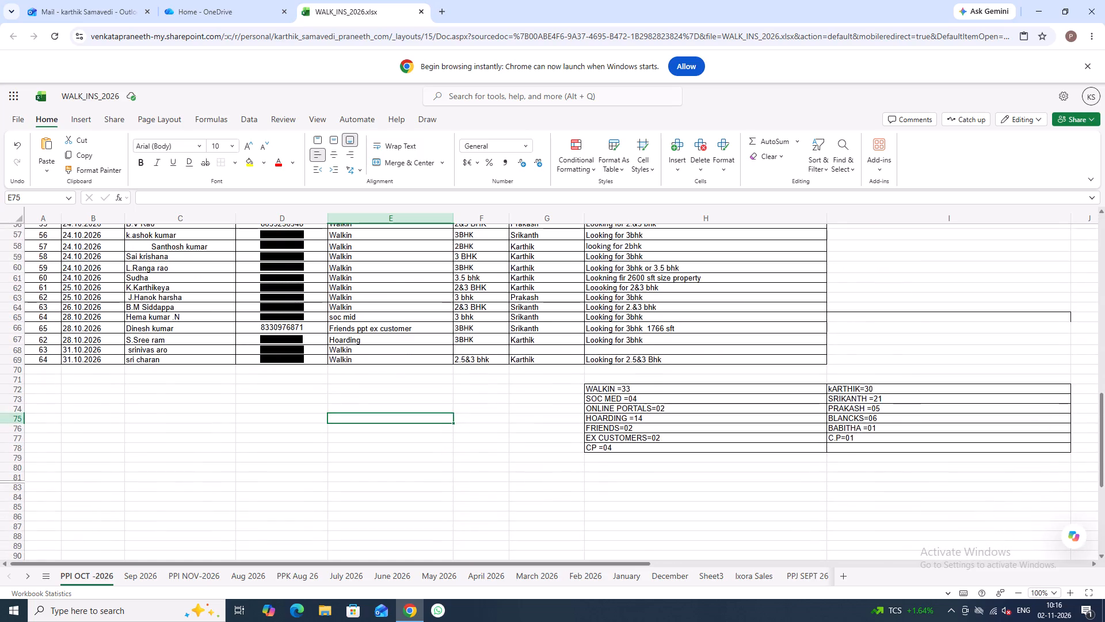
# Renumber the last October entries in A65:A69 as a continuous series from 64 to 68, leaving A70 below them empty.
pyautogui.click(53, 316)
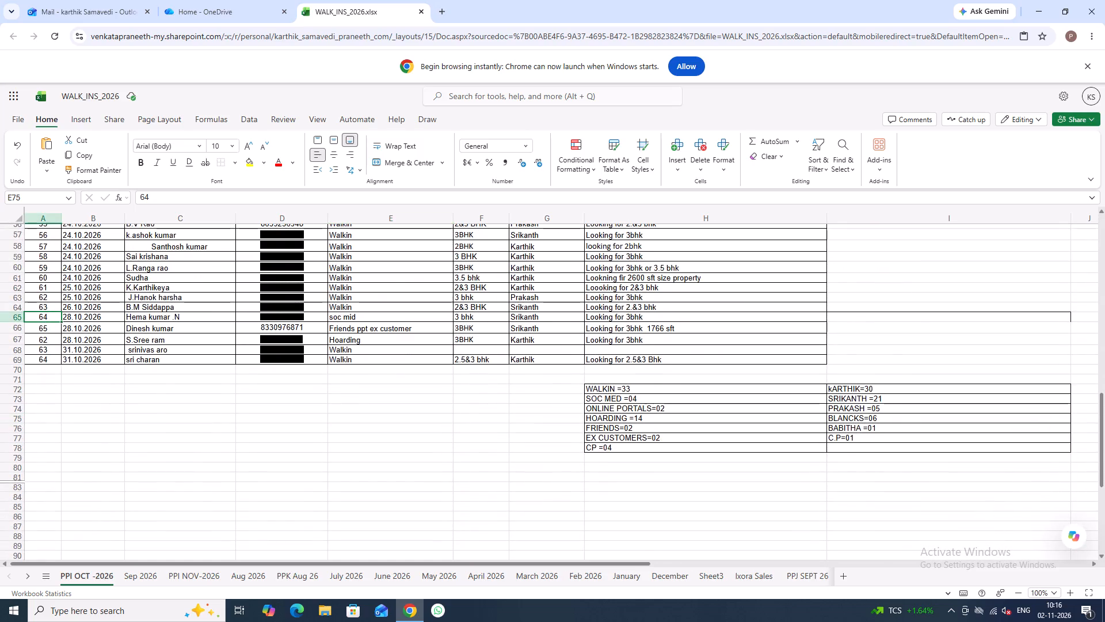
pyautogui.moveTo(60, 321); pyautogui.dragTo(59, 355)
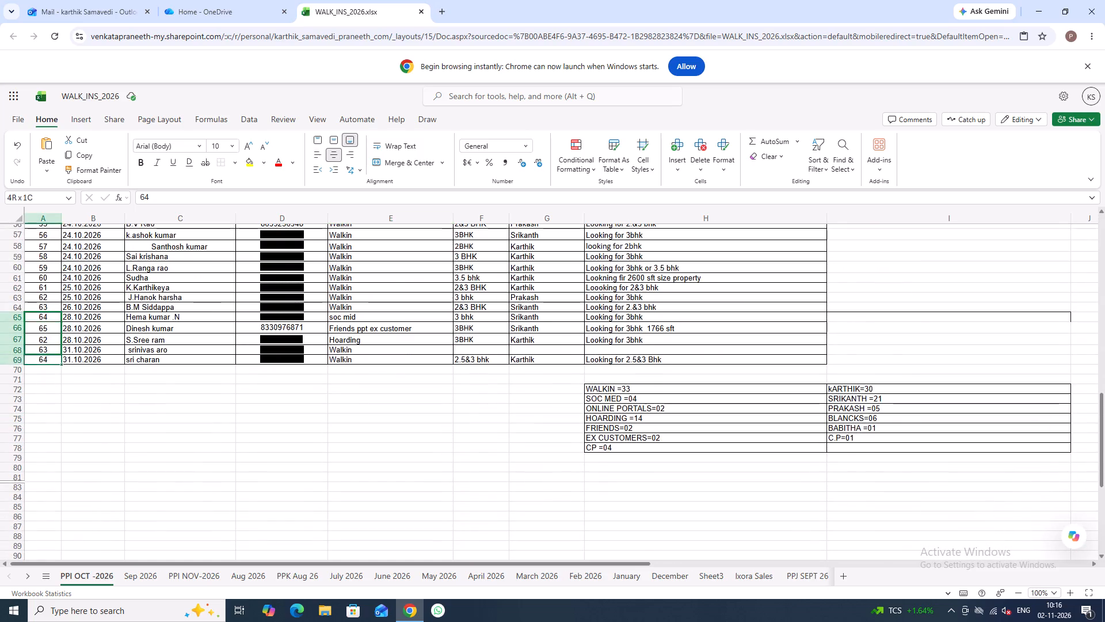
pyautogui.moveTo(59, 355); pyautogui.dragTo(58, 370)
pyautogui.click(67, 393)
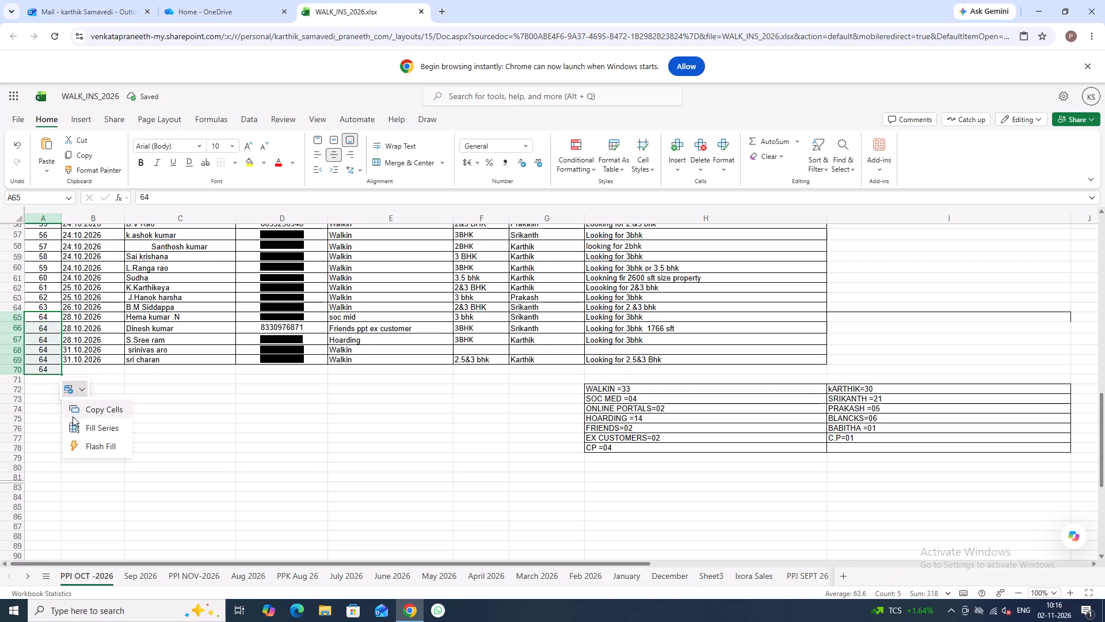
pyautogui.click(74, 433)
pyautogui.click(218, 424)
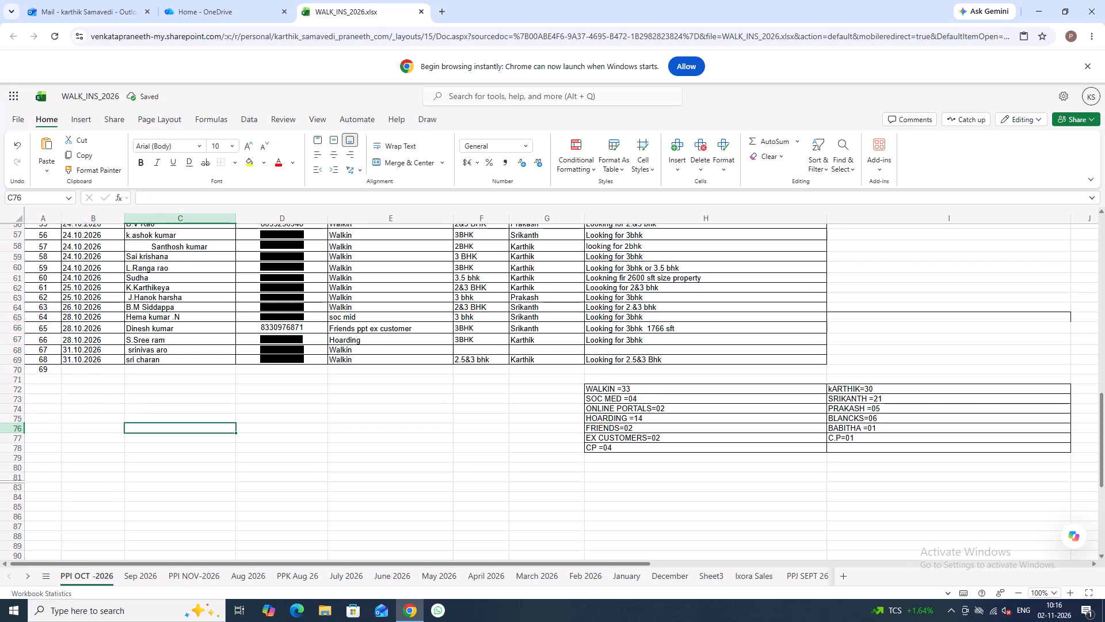
pyautogui.click(49, 370)
pyautogui.press('BackSpace')
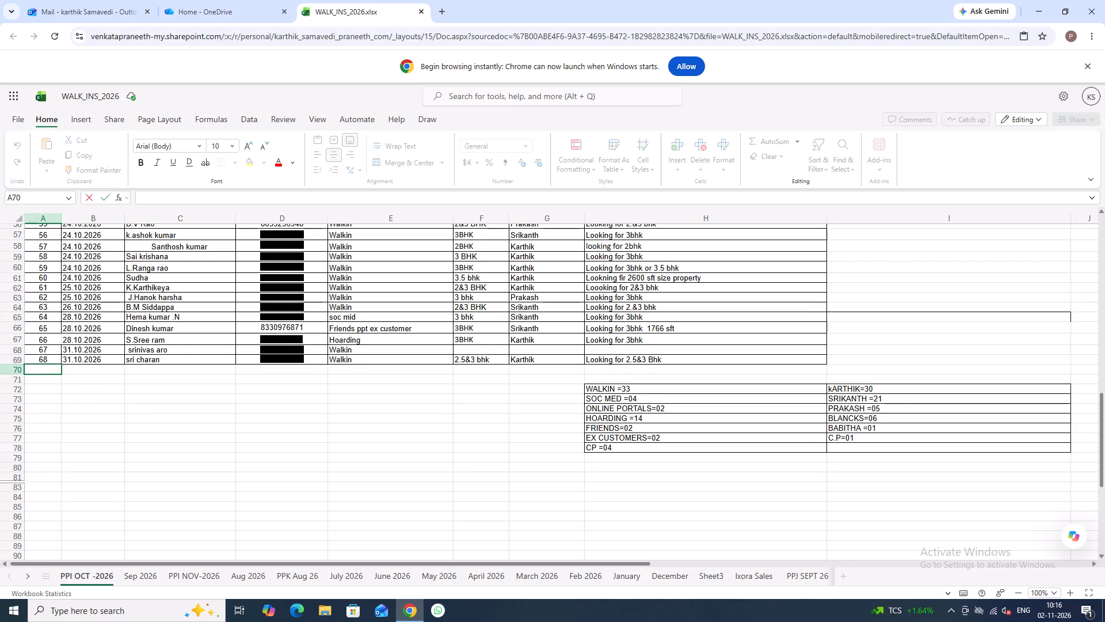
pyautogui.click(75, 392)
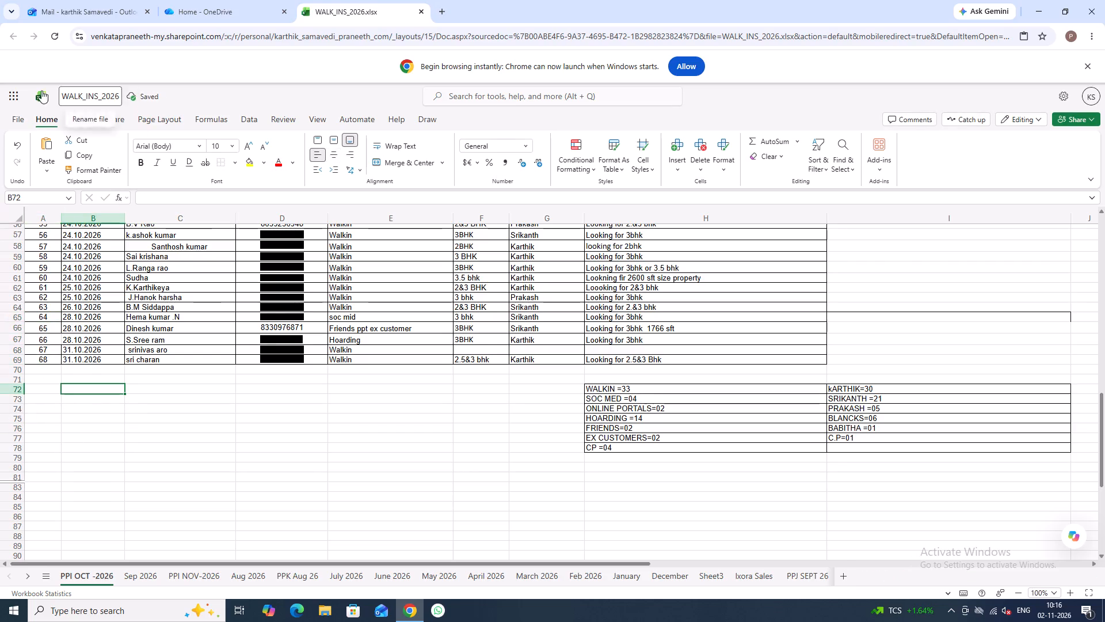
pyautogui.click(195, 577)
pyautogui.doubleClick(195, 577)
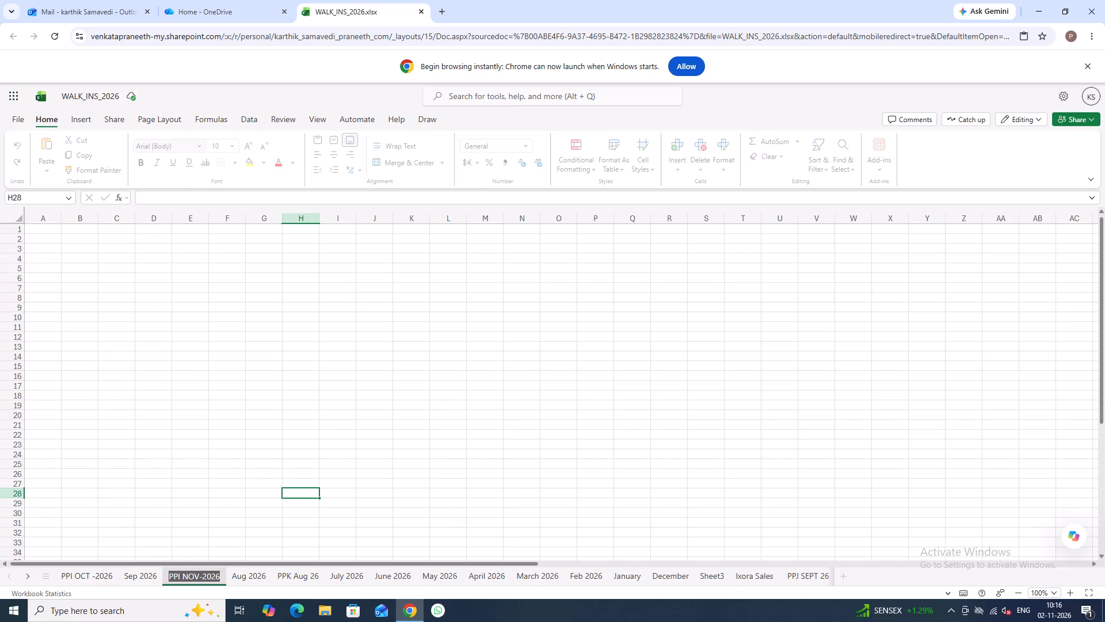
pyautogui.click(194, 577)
# Copy the header row A1:I1 from the PPI OCT -2026 sheet to A1 of the PPI NOV-2026 sheet.
pyautogui.click(69, 572)
pyautogui.scroll(12, 79, 532)
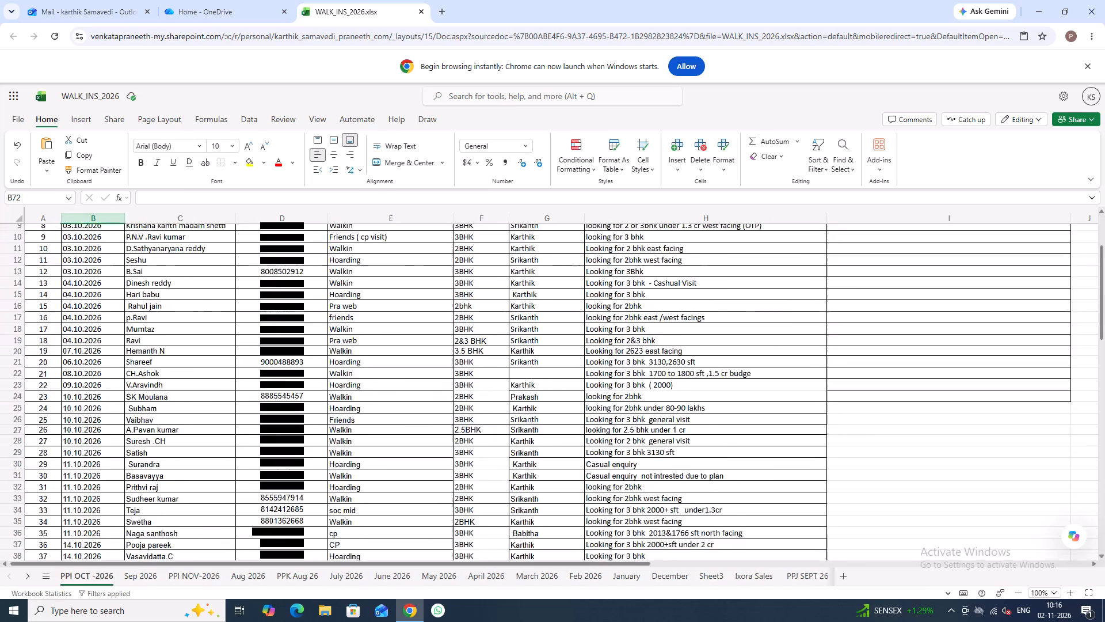
pyautogui.scroll(8, 89, 533)
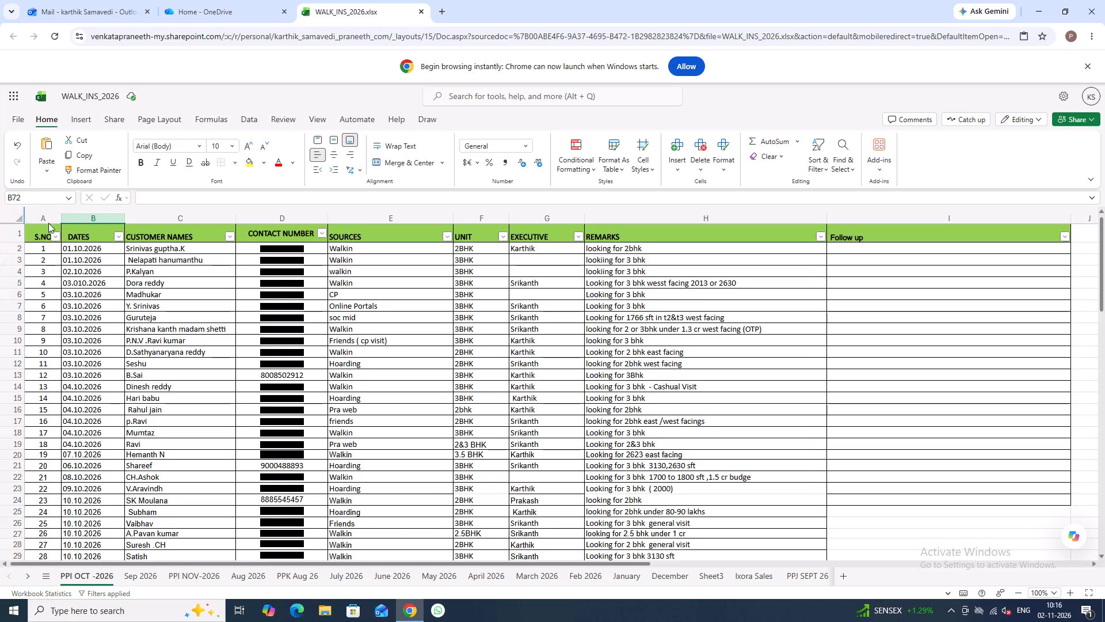
pyautogui.moveTo(41, 234); pyautogui.dragTo(707, 234)
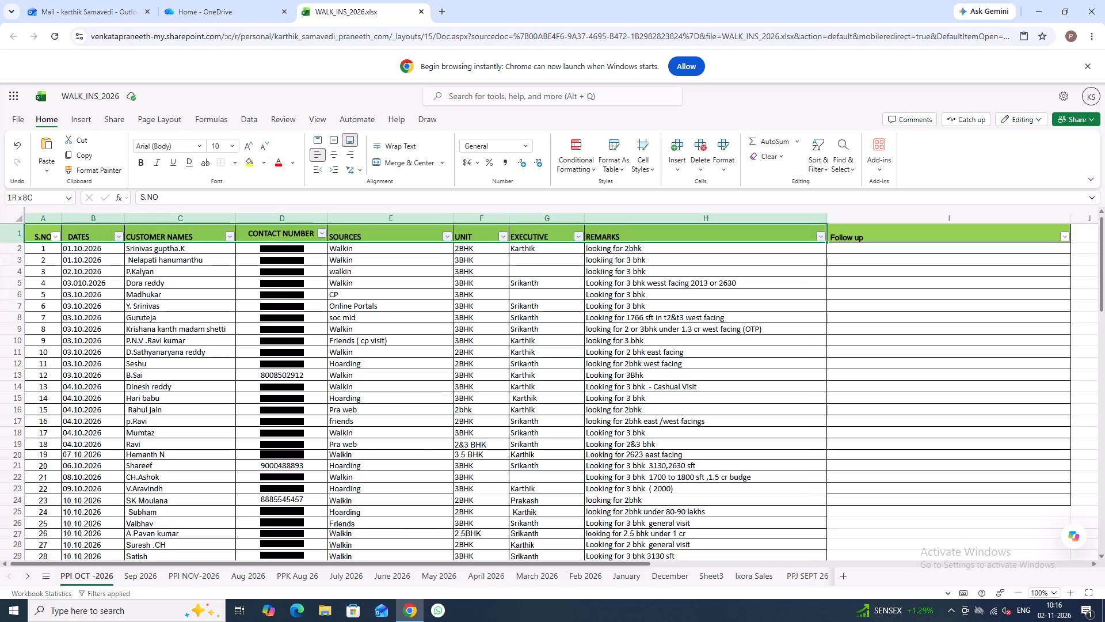
pyautogui.moveTo(707, 234); pyautogui.dragTo(905, 234)
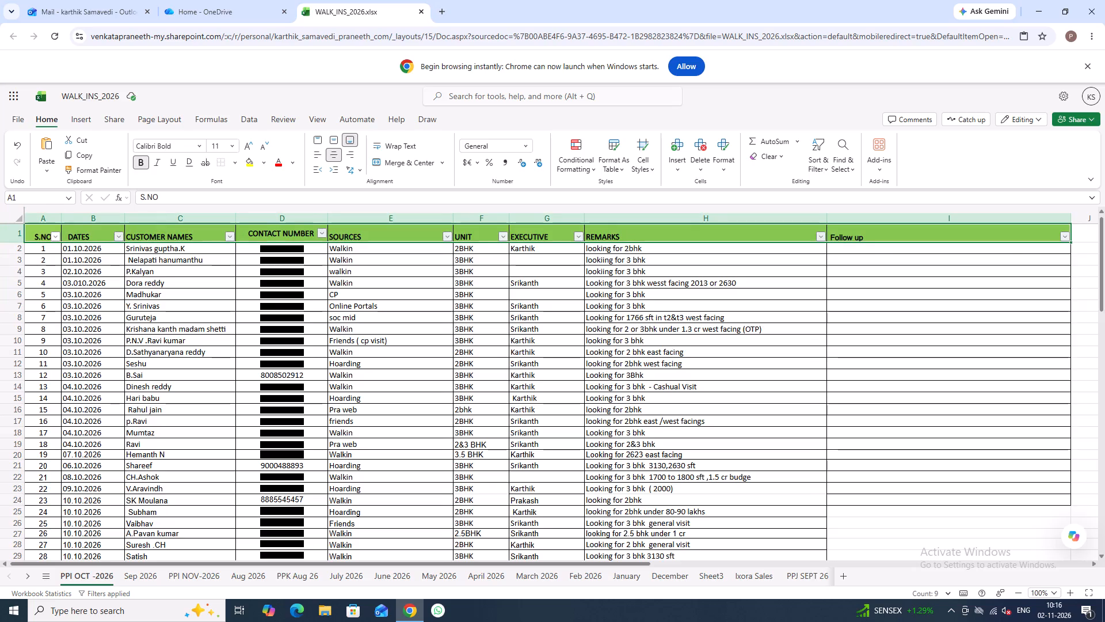
pyautogui.hotkey('ctrl', 'c')
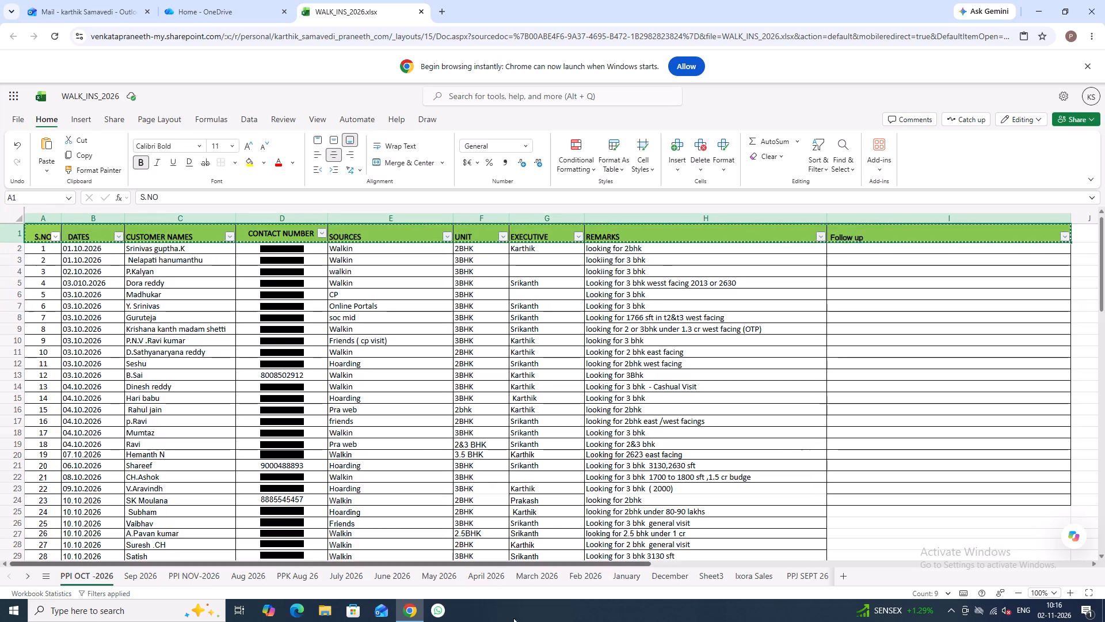
pyautogui.click(203, 573)
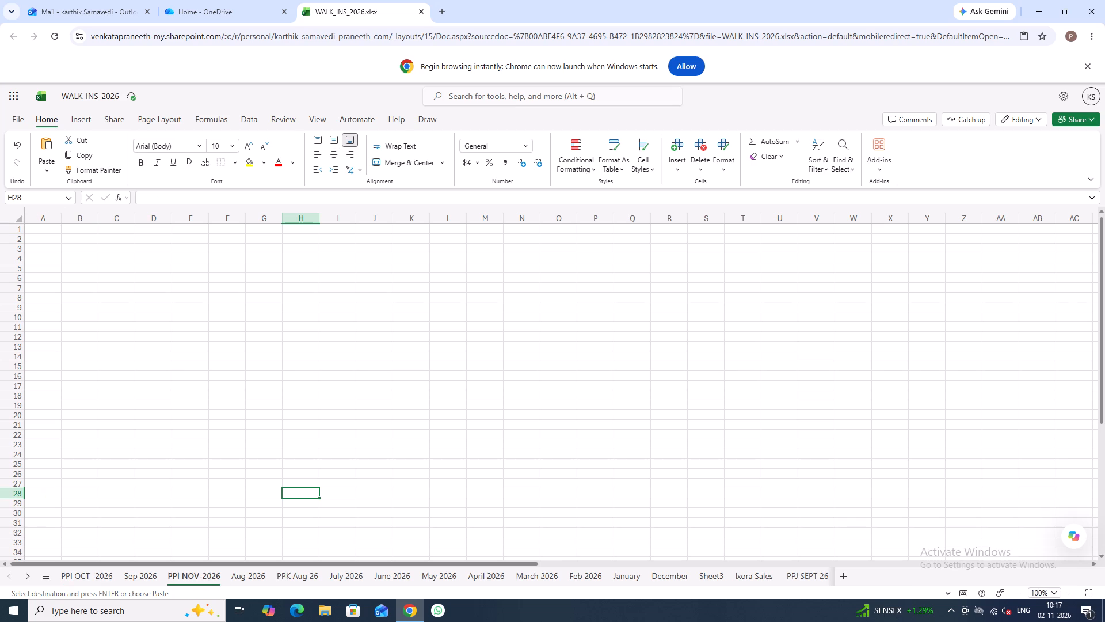
pyautogui.click(41, 232)
pyautogui.hotkey('ctrl', 'v')
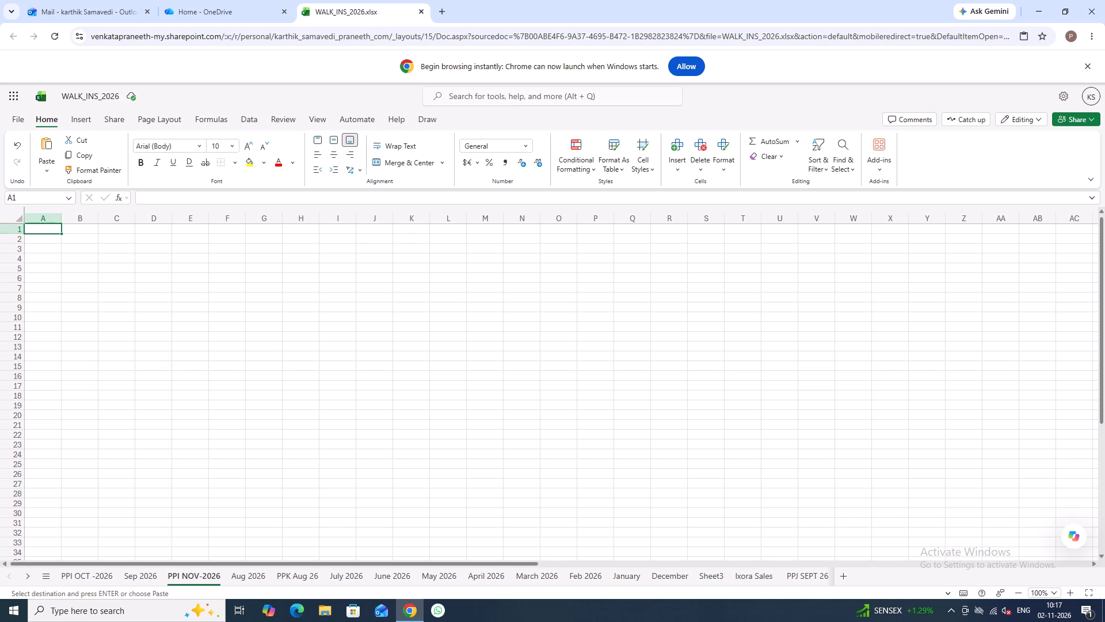
pyautogui.click(127, 309)
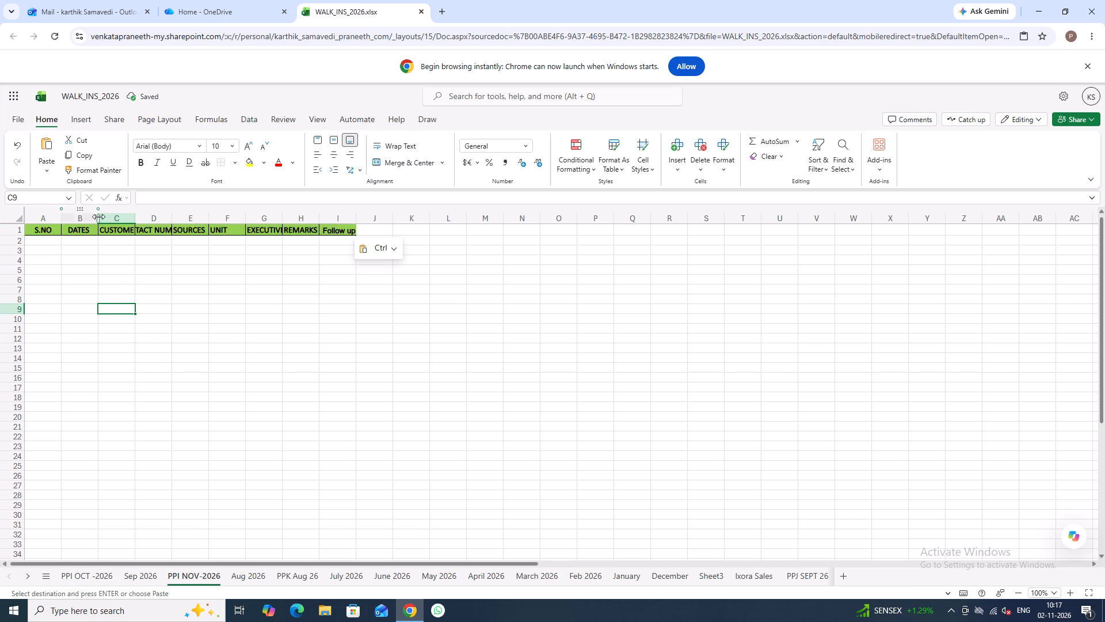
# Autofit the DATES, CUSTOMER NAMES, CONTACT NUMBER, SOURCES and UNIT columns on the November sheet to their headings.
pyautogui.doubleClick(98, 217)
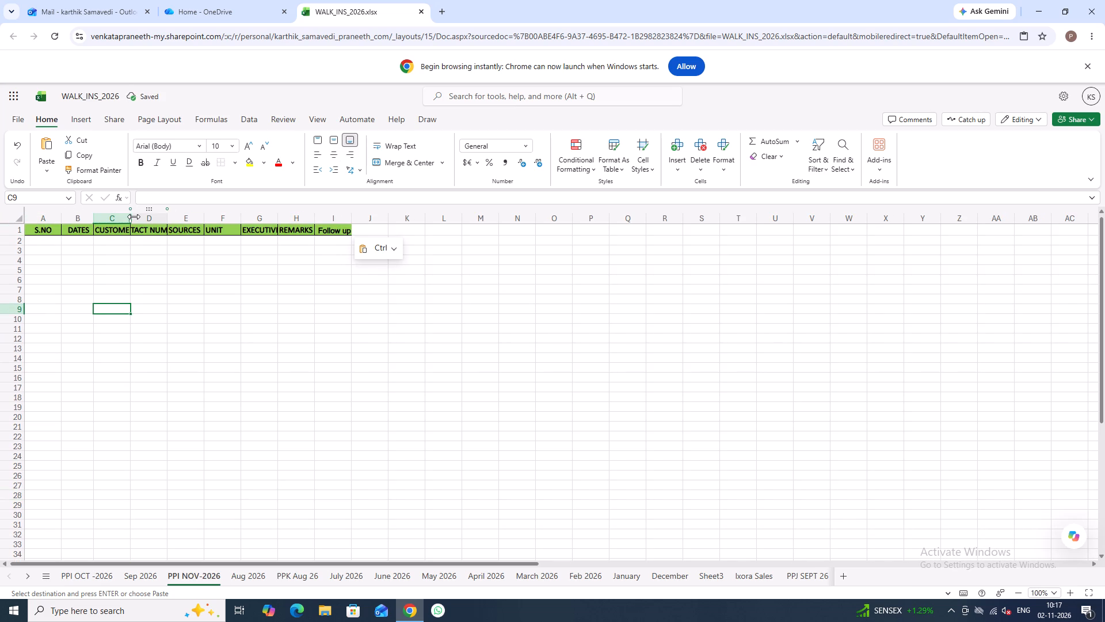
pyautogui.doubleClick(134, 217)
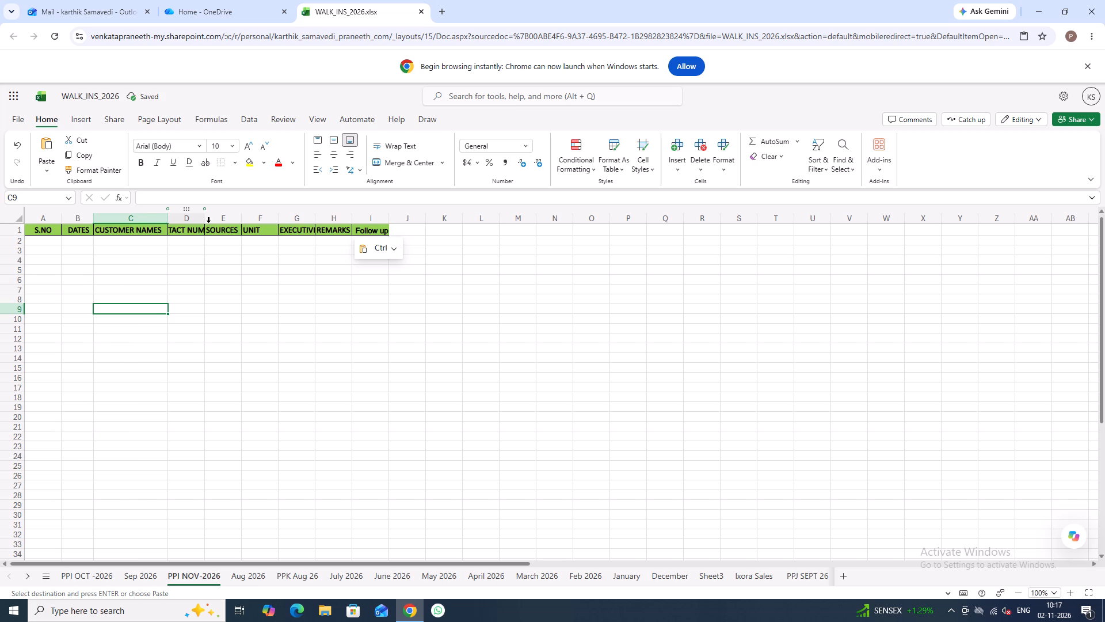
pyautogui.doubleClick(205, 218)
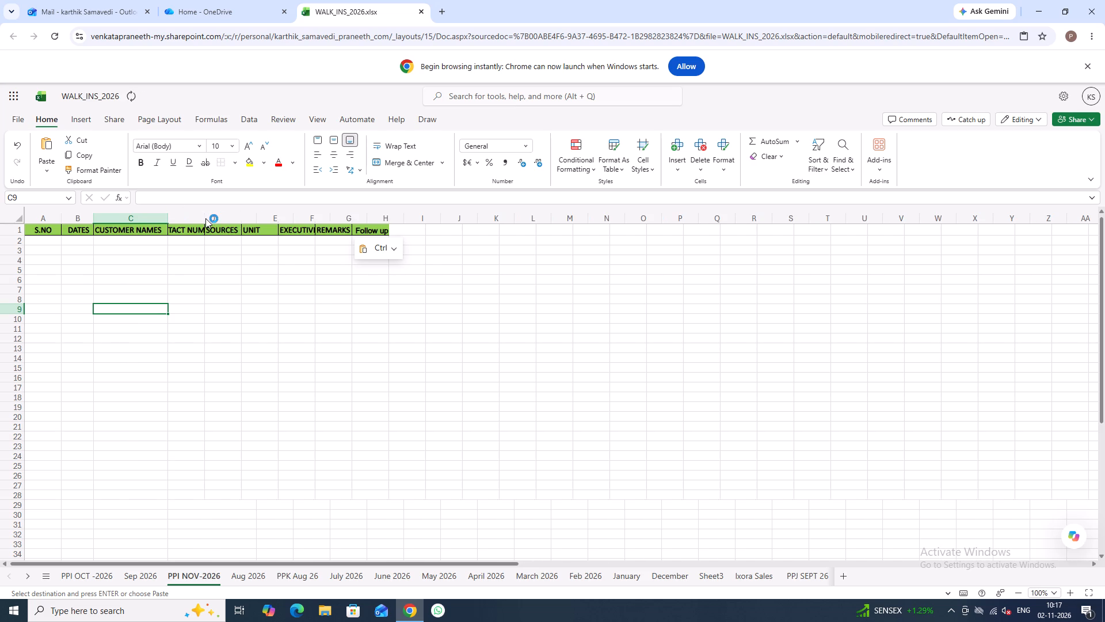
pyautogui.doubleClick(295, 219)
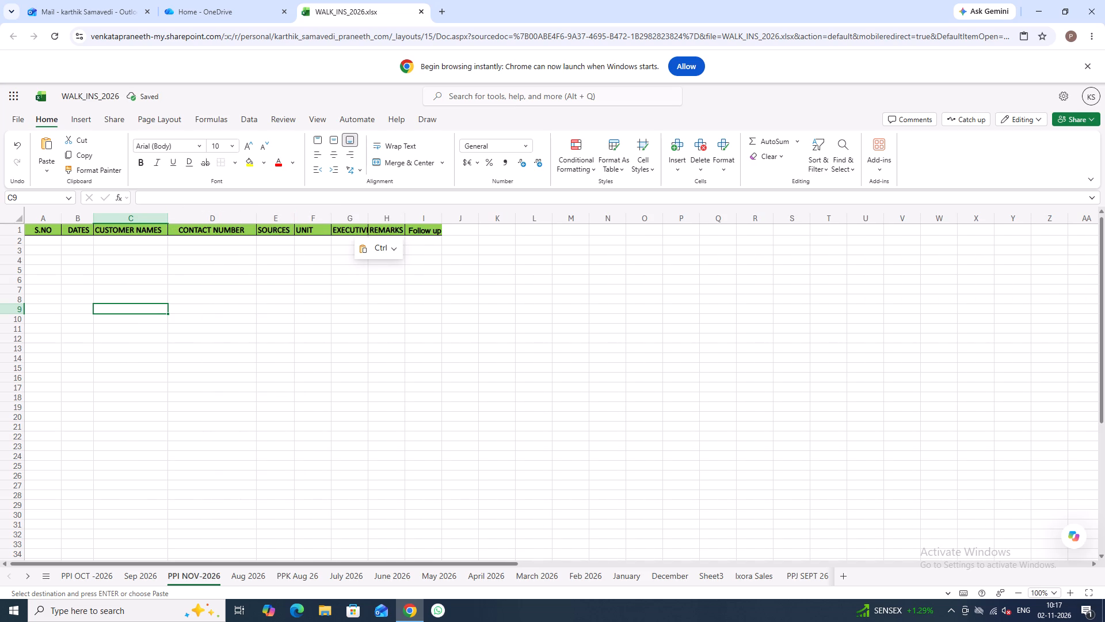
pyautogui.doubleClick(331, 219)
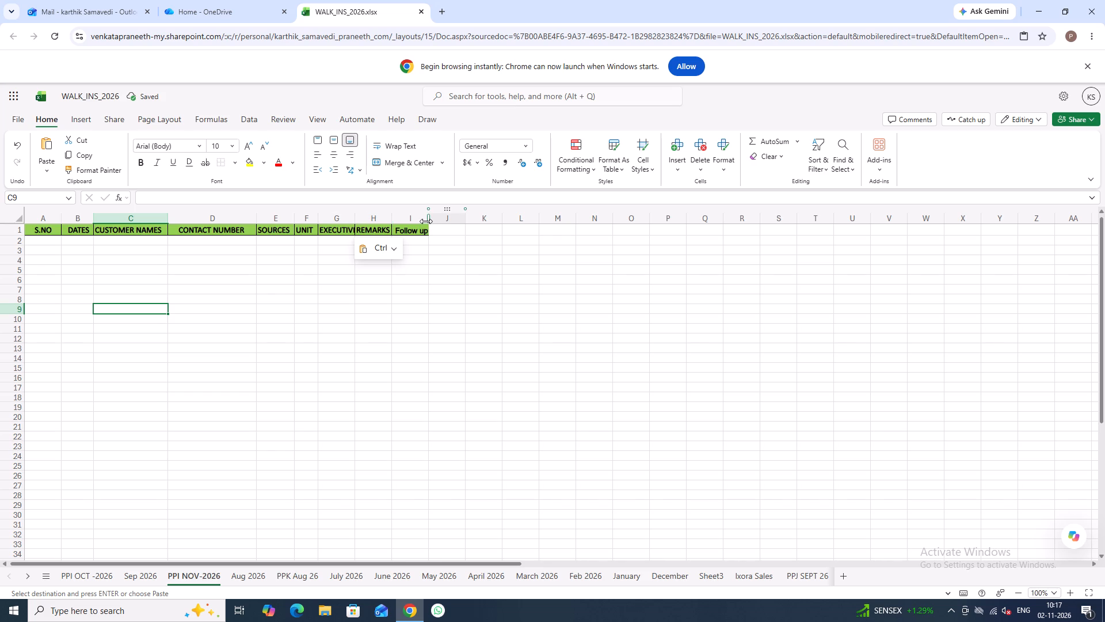
# Widen all nine columns from S.NO to Follow up on the November sheet, making REMARKS and Follow up the widest.
pyautogui.moveTo(426, 220); pyautogui.dragTo(565, 220)
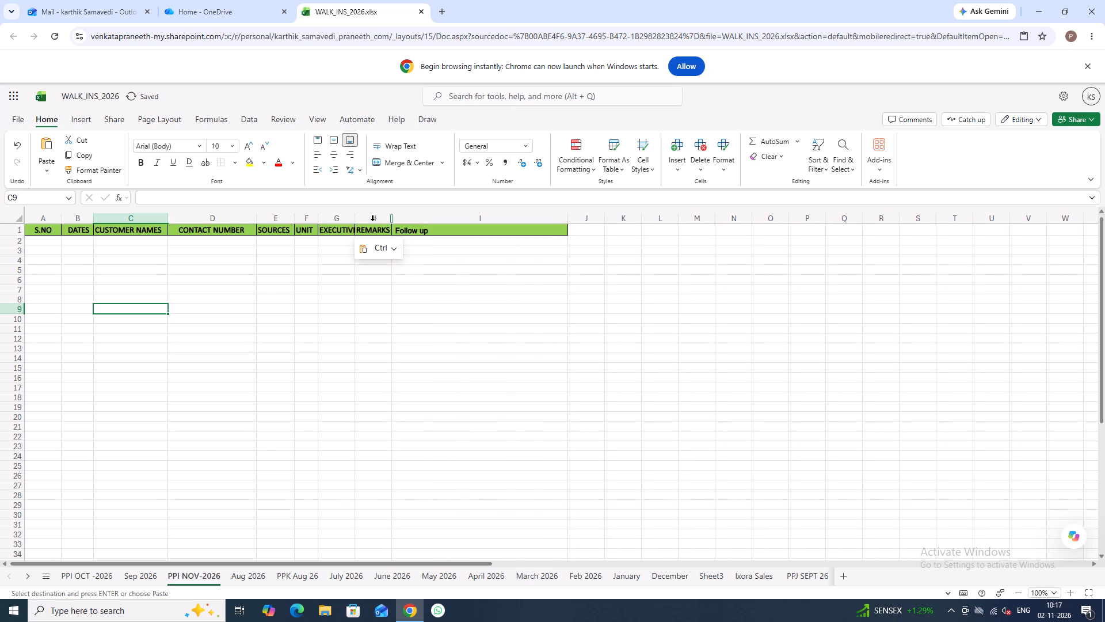
pyautogui.moveTo(392, 219); pyautogui.dragTo(539, 214)
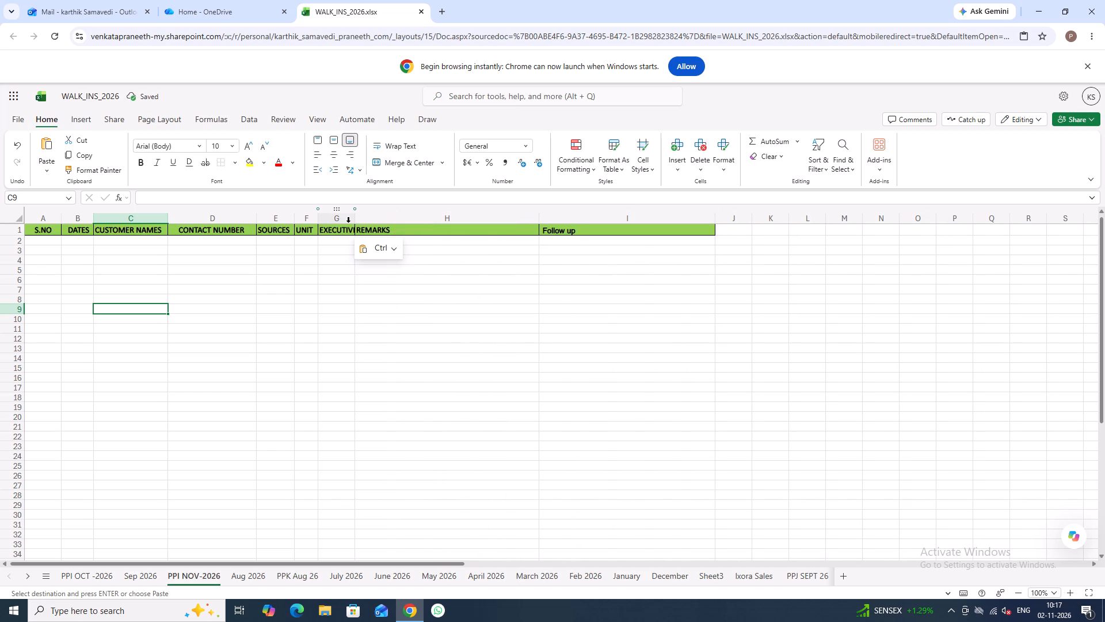
pyautogui.moveTo(357, 220); pyautogui.dragTo(417, 221)
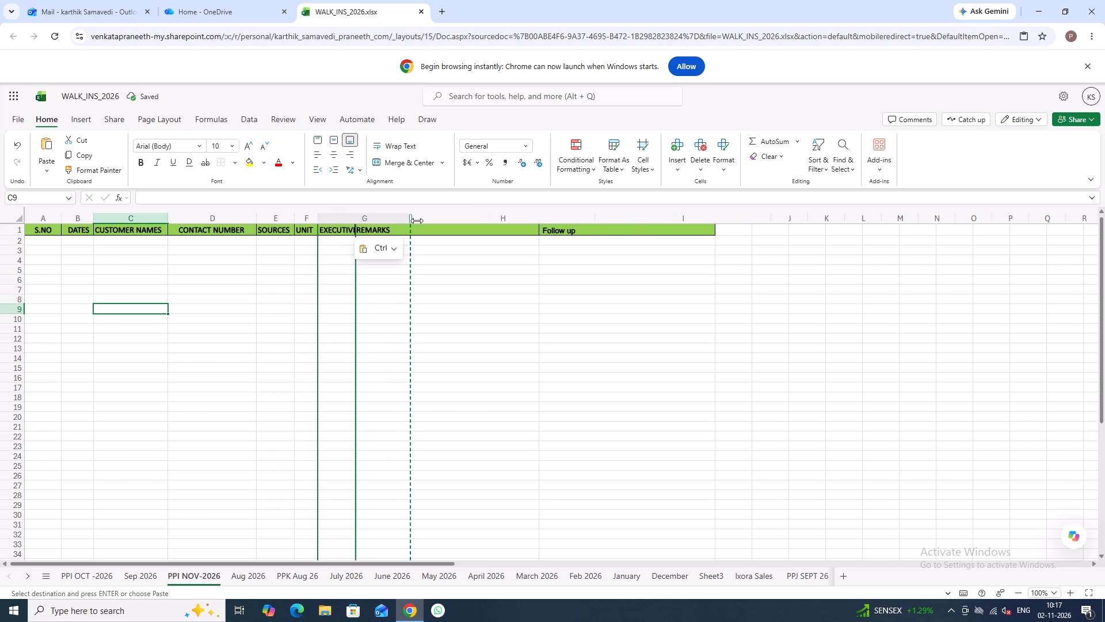
pyautogui.moveTo(417, 221); pyautogui.dragTo(417, 221)
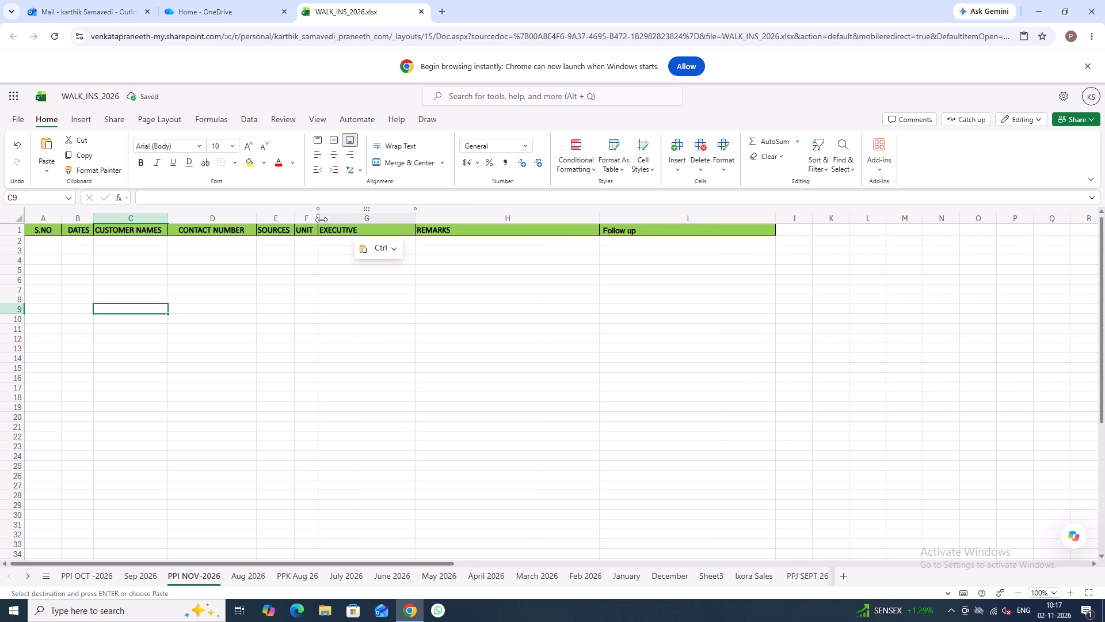
pyautogui.moveTo(321, 219); pyautogui.dragTo(367, 217)
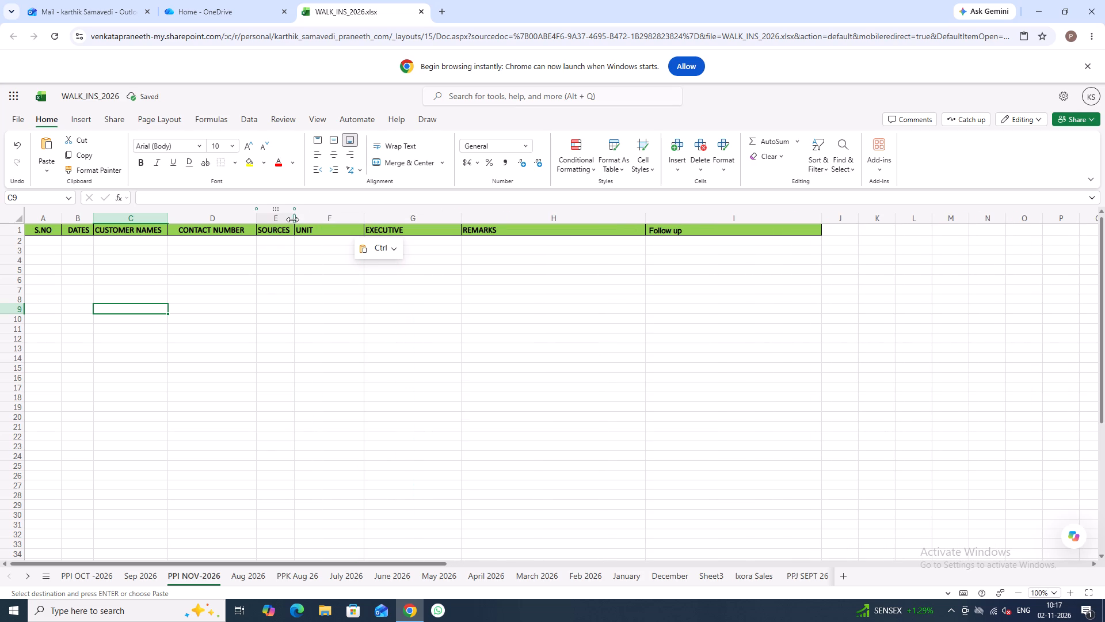
pyautogui.moveTo(292, 219); pyautogui.dragTo(353, 219)
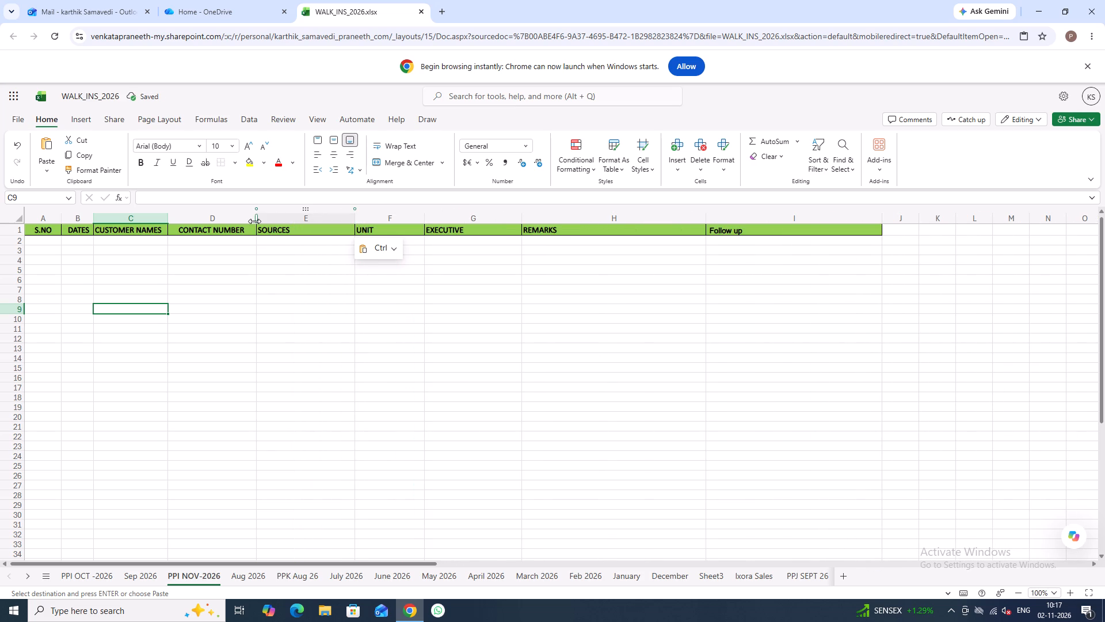
pyautogui.moveTo(254, 219); pyautogui.dragTo(295, 219)
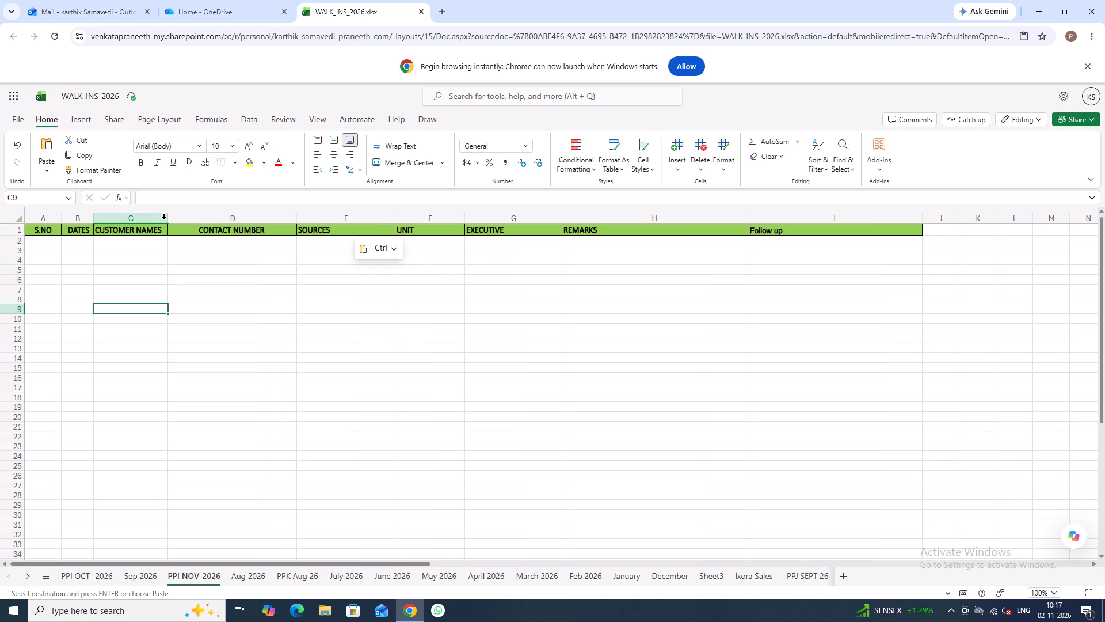
pyautogui.moveTo(167, 219); pyautogui.dragTo(215, 221)
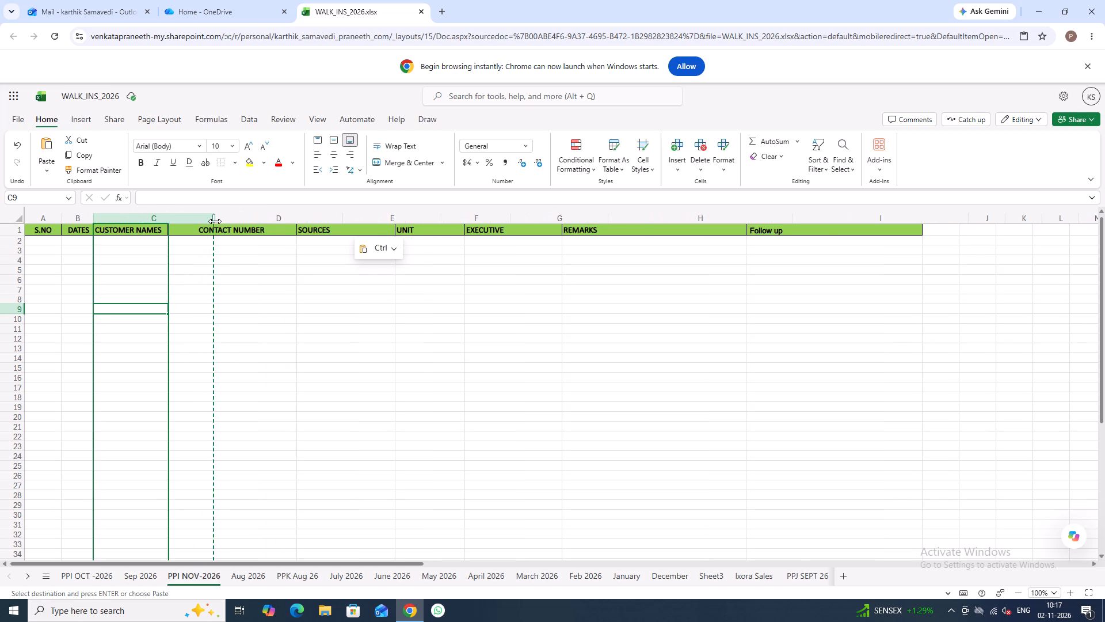
pyautogui.moveTo(215, 221); pyautogui.dragTo(219, 222)
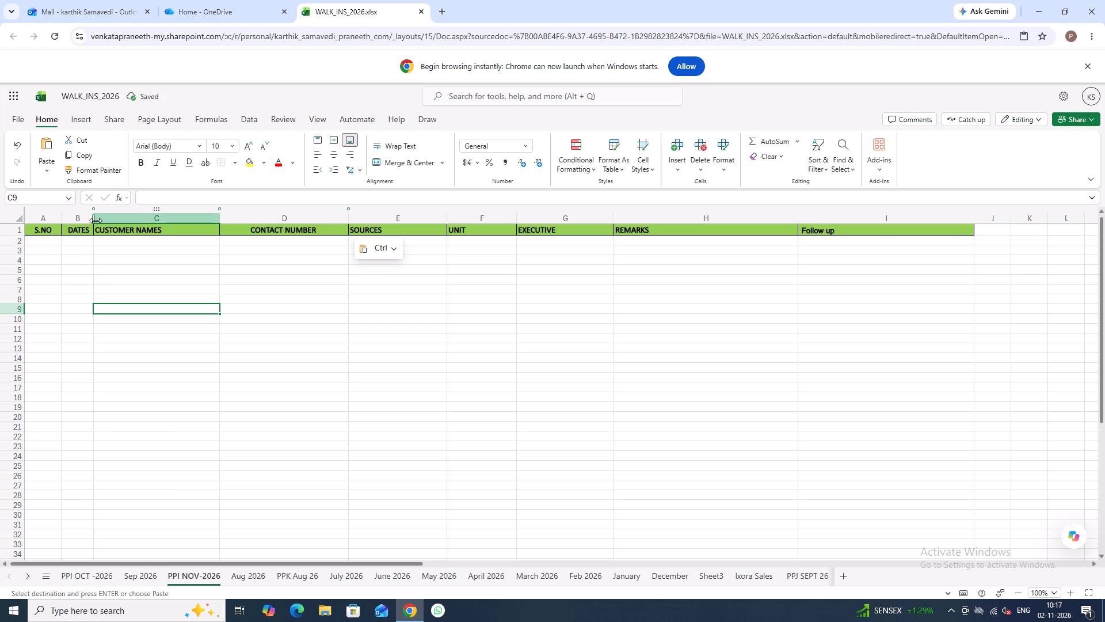
pyautogui.moveTo(96, 219); pyautogui.dragTo(146, 222)
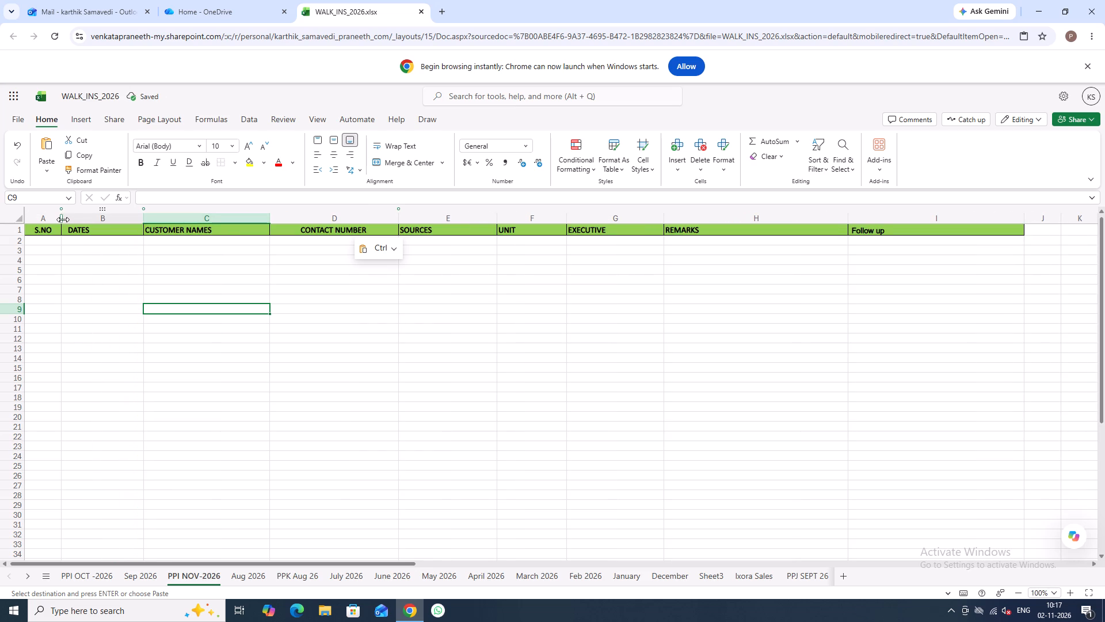
pyautogui.moveTo(63, 219); pyautogui.dragTo(83, 219)
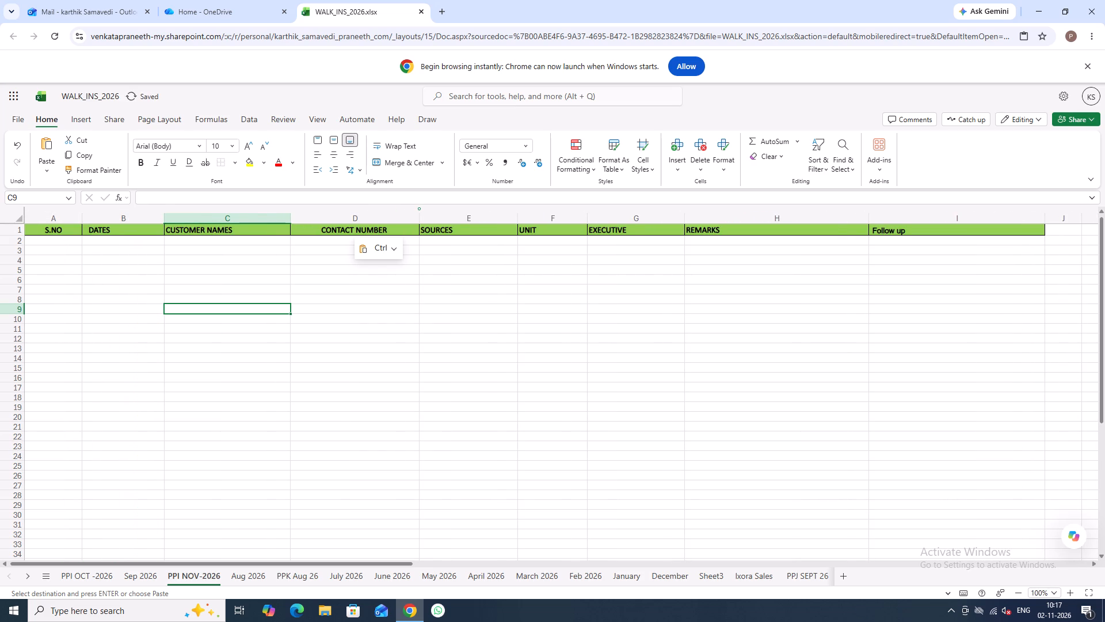
# Start the first November entry in row 2 with serial number 1 in A2 and date 01.11.2026 in B2.
pyautogui.scroll(-3, 102, 446)
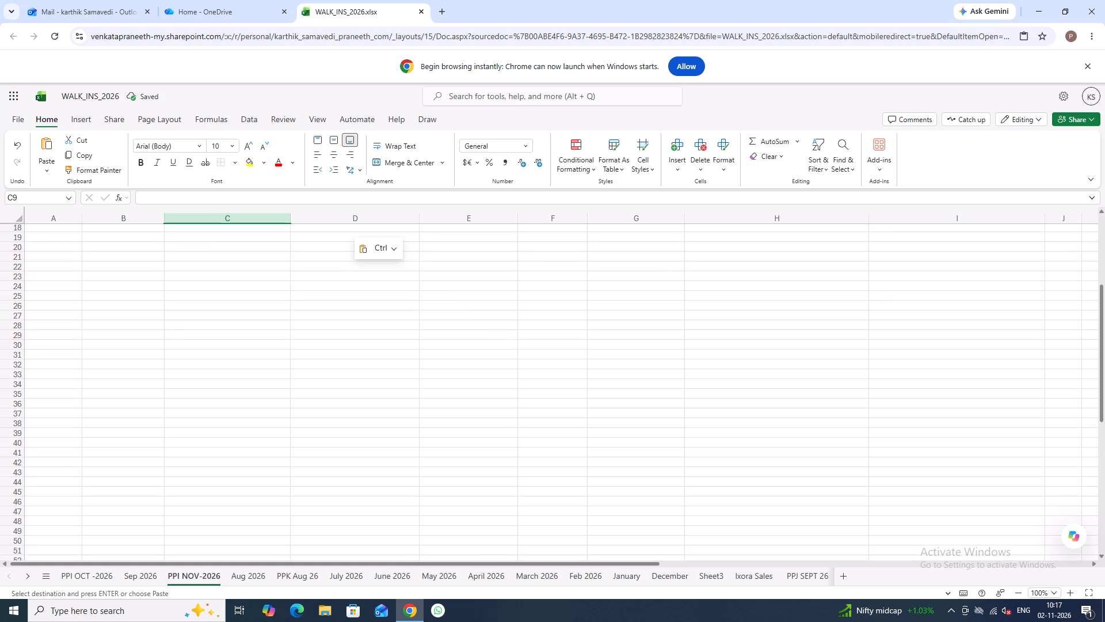
pyautogui.scroll(5, 103, 446)
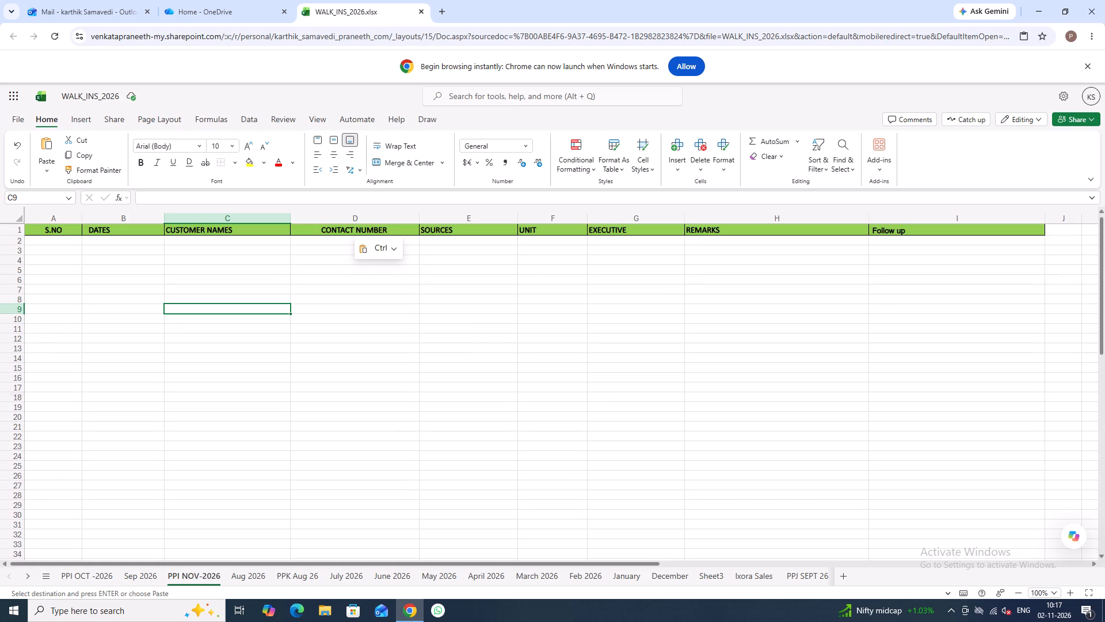
pyautogui.click(78, 239)
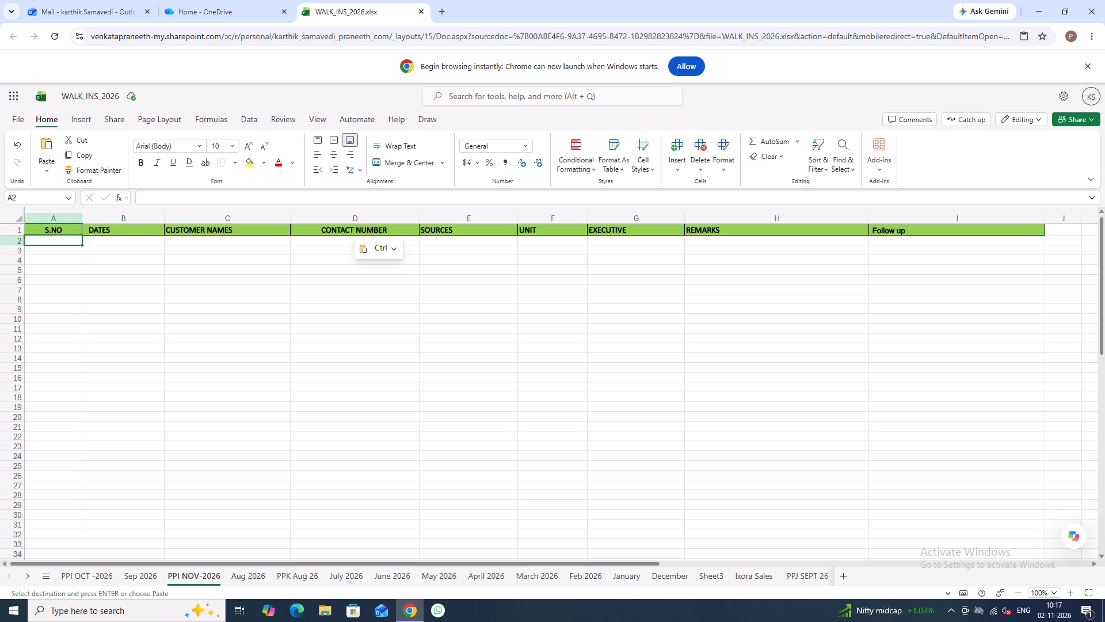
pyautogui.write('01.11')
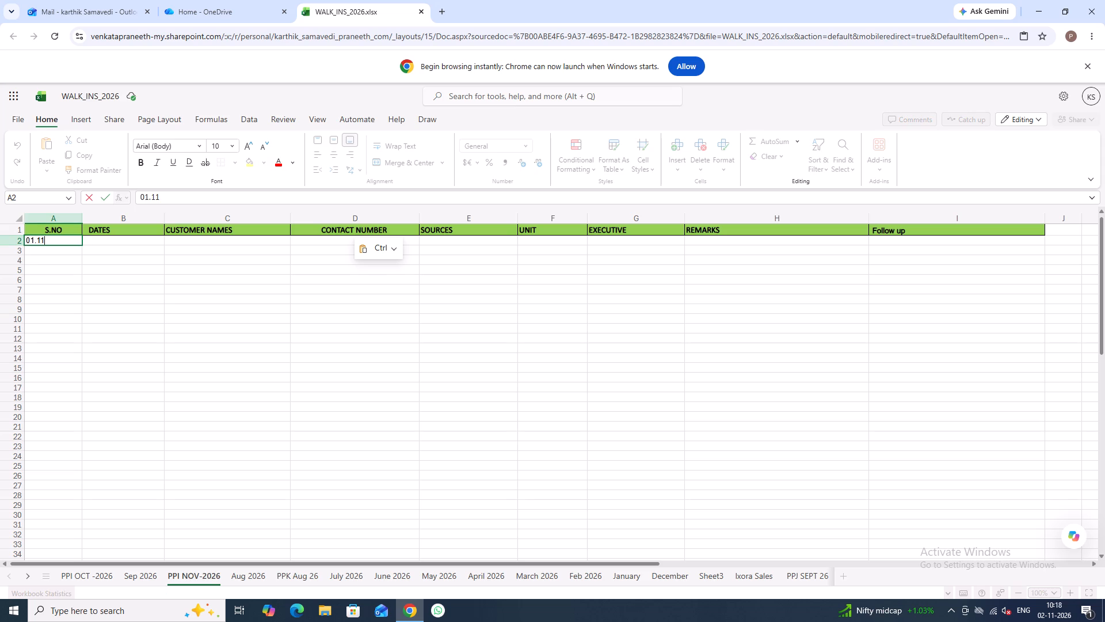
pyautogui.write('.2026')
pyautogui.click(114, 240)
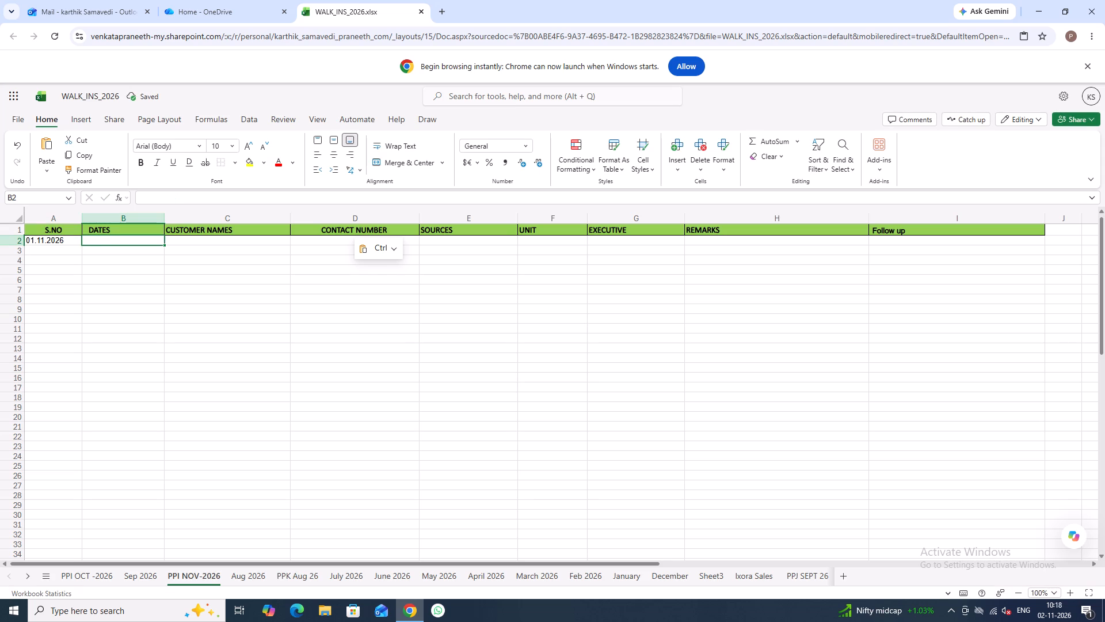
pyautogui.click(75, 245)
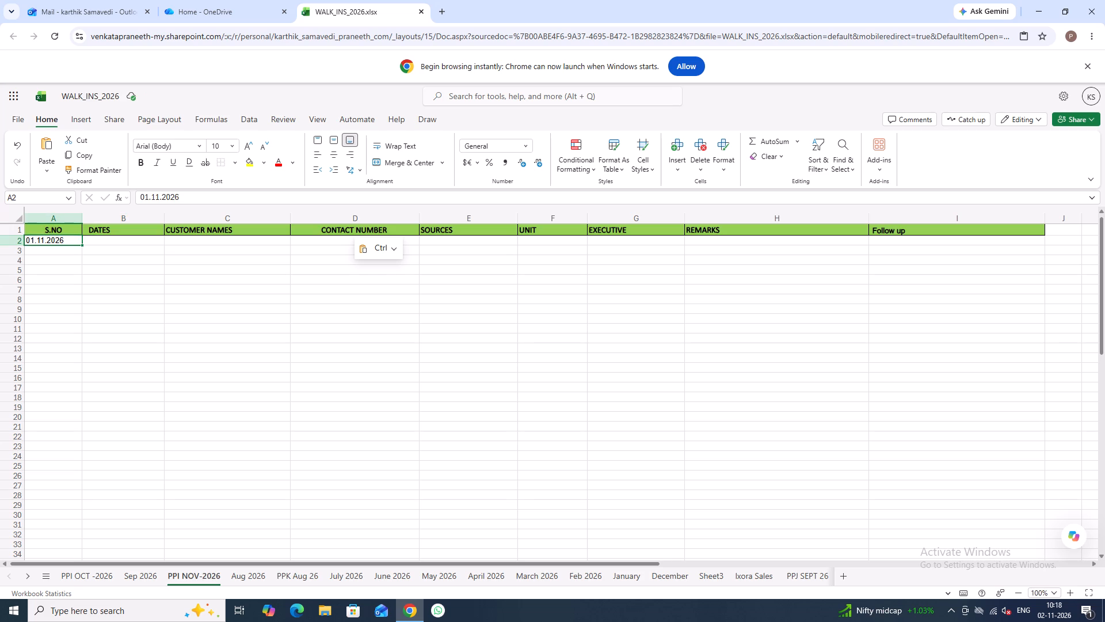
pyautogui.hotkey('ctrl', 'c')
pyautogui.press('Right')
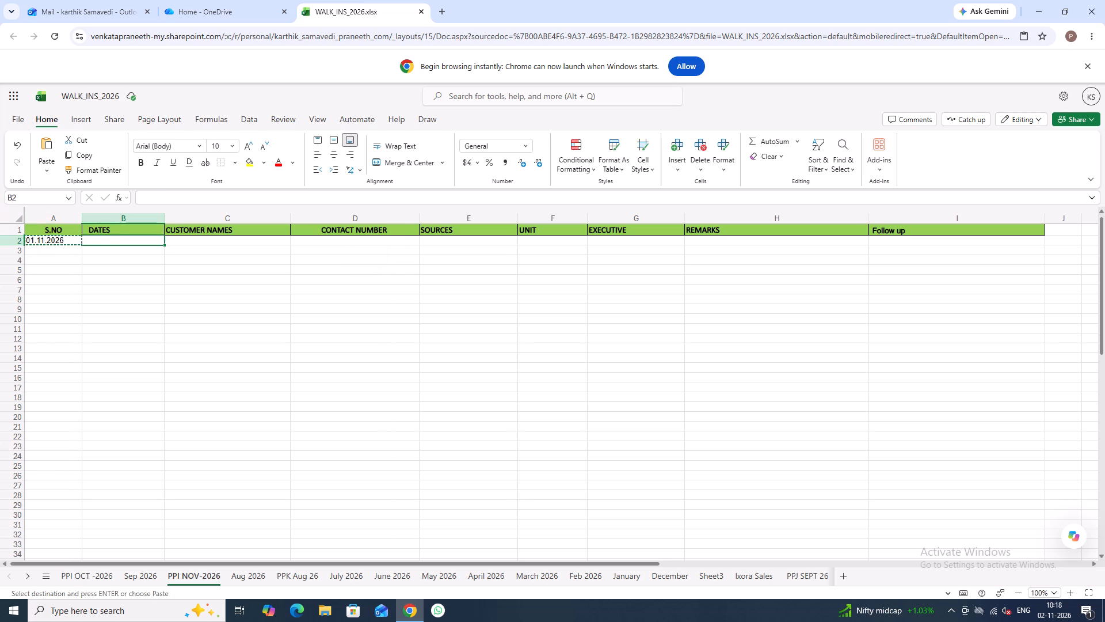
pyautogui.hotkey('ctrl', 'v')
pyautogui.press('Left')
pyautogui.press('BackSpace')
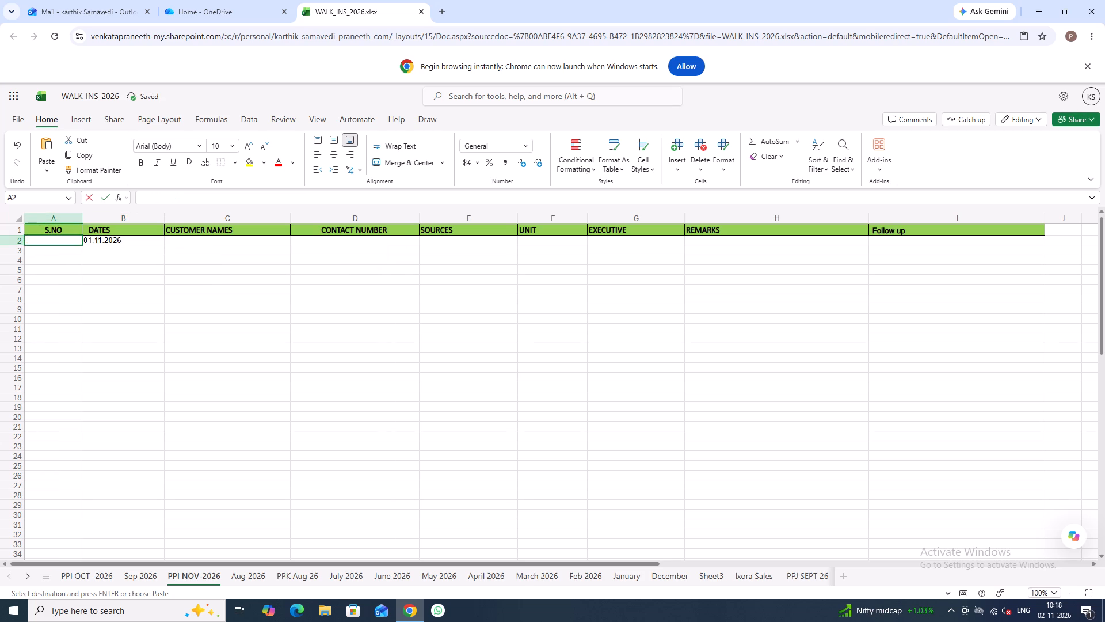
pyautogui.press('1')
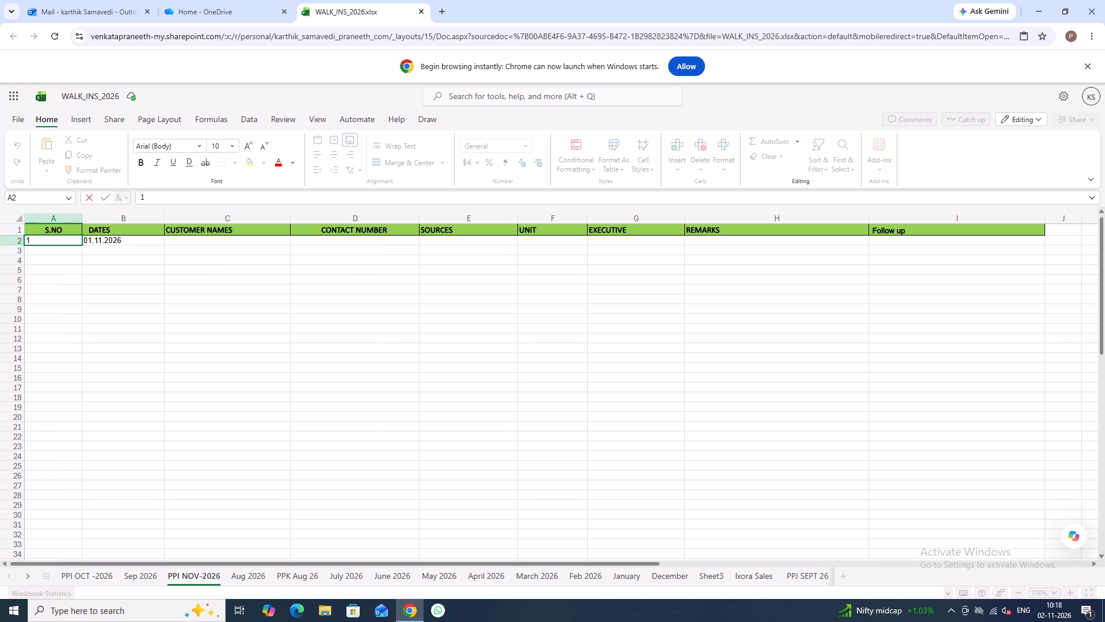
pyautogui.click(184, 242)
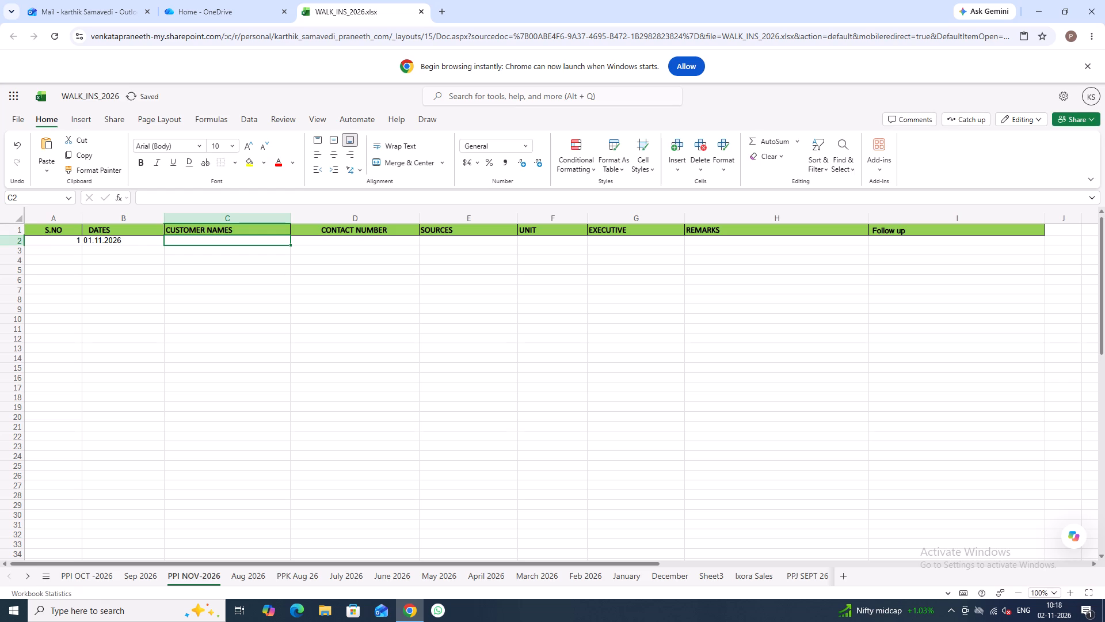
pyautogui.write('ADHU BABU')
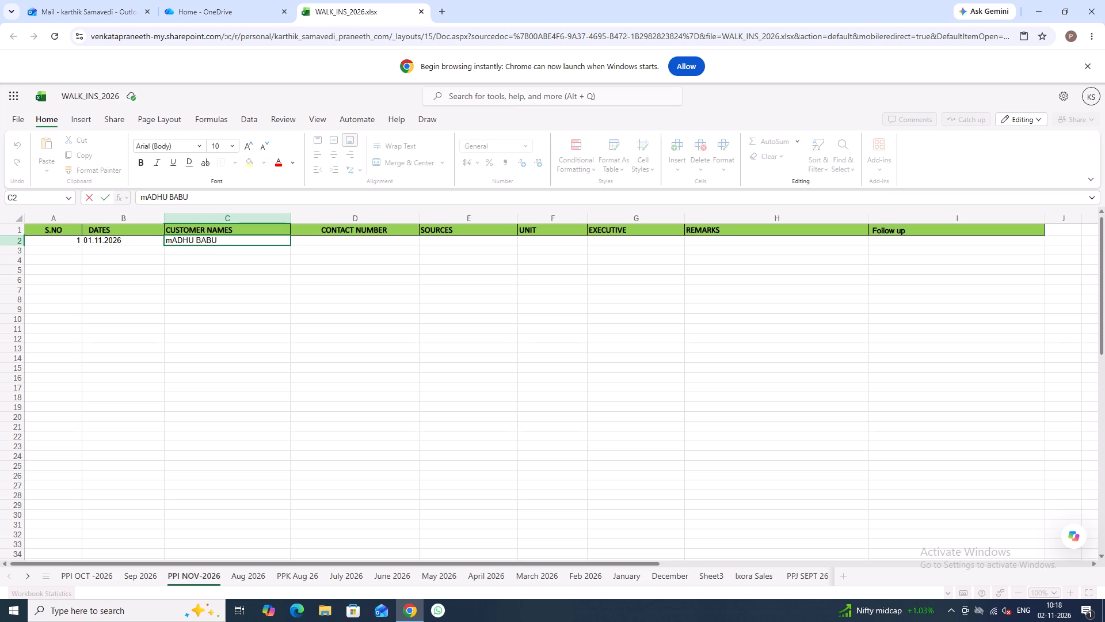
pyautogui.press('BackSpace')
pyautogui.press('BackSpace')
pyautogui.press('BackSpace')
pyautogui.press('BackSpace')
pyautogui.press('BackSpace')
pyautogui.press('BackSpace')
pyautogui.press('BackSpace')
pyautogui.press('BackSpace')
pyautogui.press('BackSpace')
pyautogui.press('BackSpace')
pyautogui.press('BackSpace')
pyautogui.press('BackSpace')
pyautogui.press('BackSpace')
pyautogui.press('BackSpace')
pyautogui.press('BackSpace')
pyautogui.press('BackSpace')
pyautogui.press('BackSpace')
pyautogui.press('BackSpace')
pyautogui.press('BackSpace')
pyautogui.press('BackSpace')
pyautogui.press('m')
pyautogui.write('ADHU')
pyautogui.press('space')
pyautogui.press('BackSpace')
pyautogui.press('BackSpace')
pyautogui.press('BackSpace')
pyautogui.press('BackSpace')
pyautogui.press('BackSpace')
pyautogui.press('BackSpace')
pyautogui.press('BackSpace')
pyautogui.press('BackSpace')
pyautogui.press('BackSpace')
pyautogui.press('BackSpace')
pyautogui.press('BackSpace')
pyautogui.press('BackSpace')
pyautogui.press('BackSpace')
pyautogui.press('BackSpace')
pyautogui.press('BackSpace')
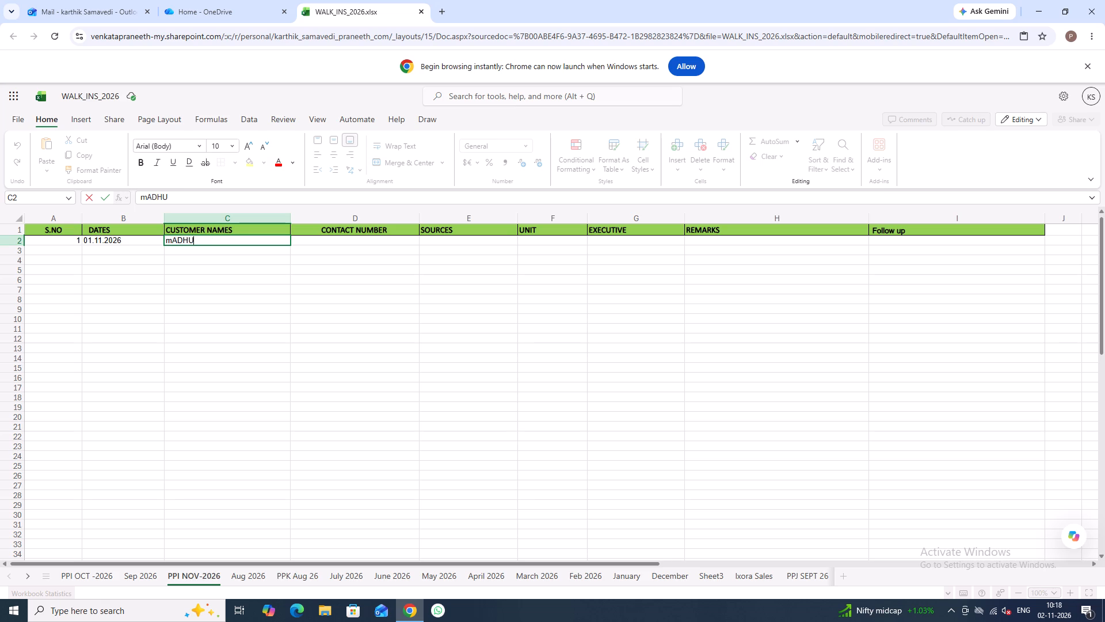
# Enter the first walk-in customer's name in C2 and contact number in D2.
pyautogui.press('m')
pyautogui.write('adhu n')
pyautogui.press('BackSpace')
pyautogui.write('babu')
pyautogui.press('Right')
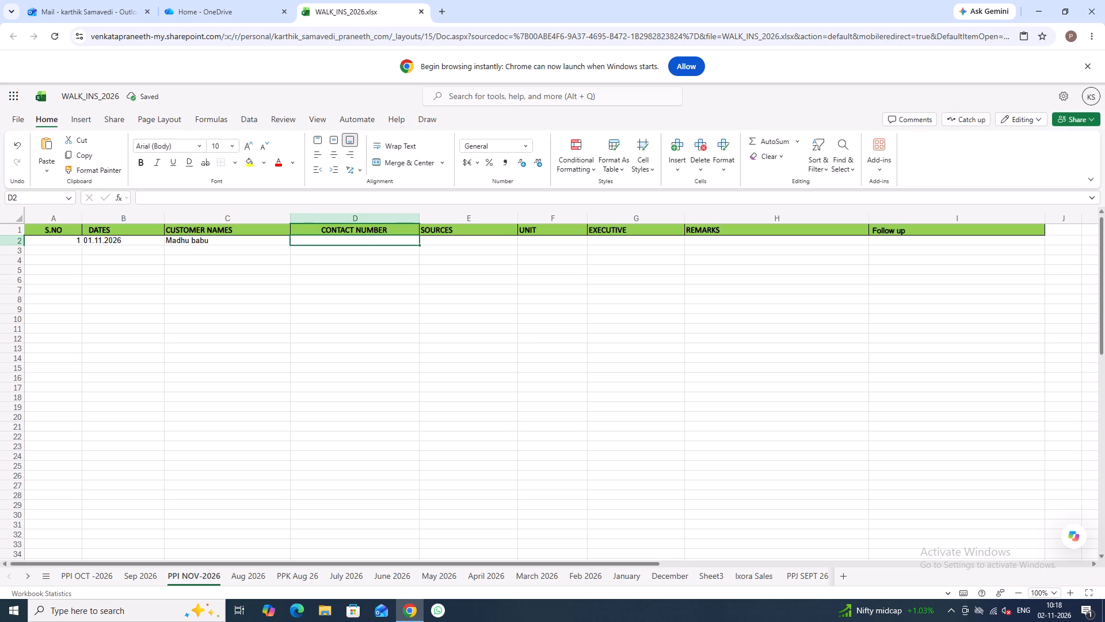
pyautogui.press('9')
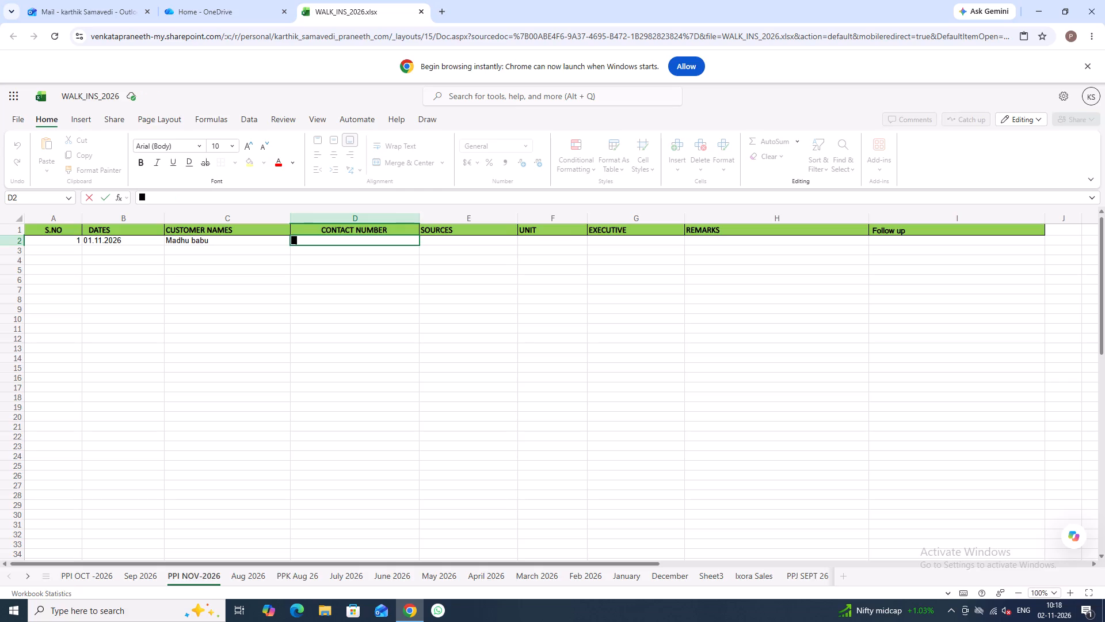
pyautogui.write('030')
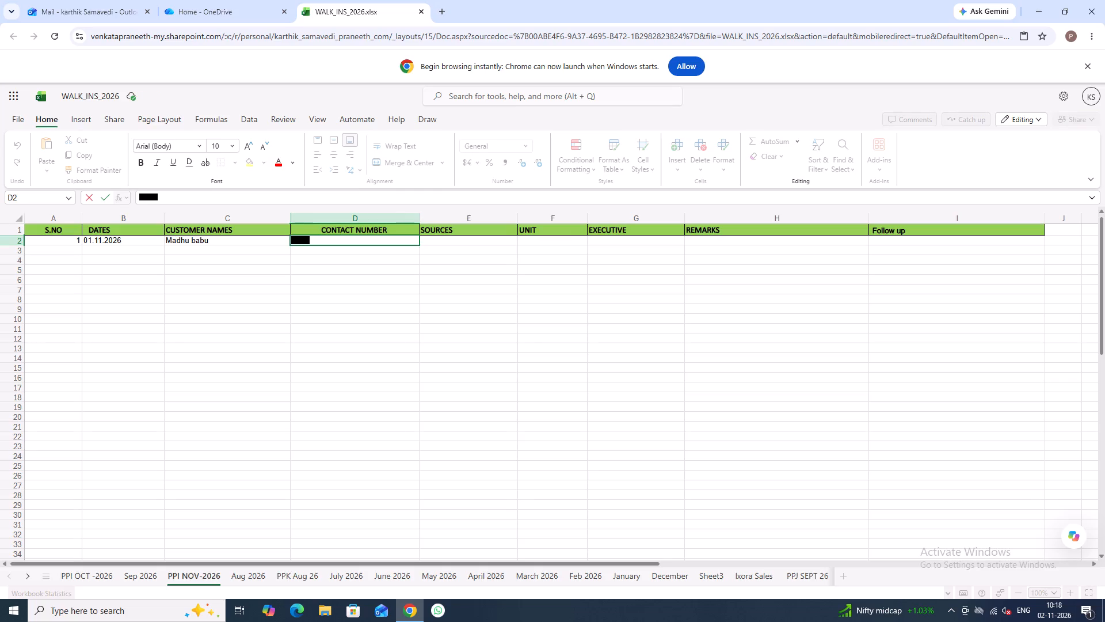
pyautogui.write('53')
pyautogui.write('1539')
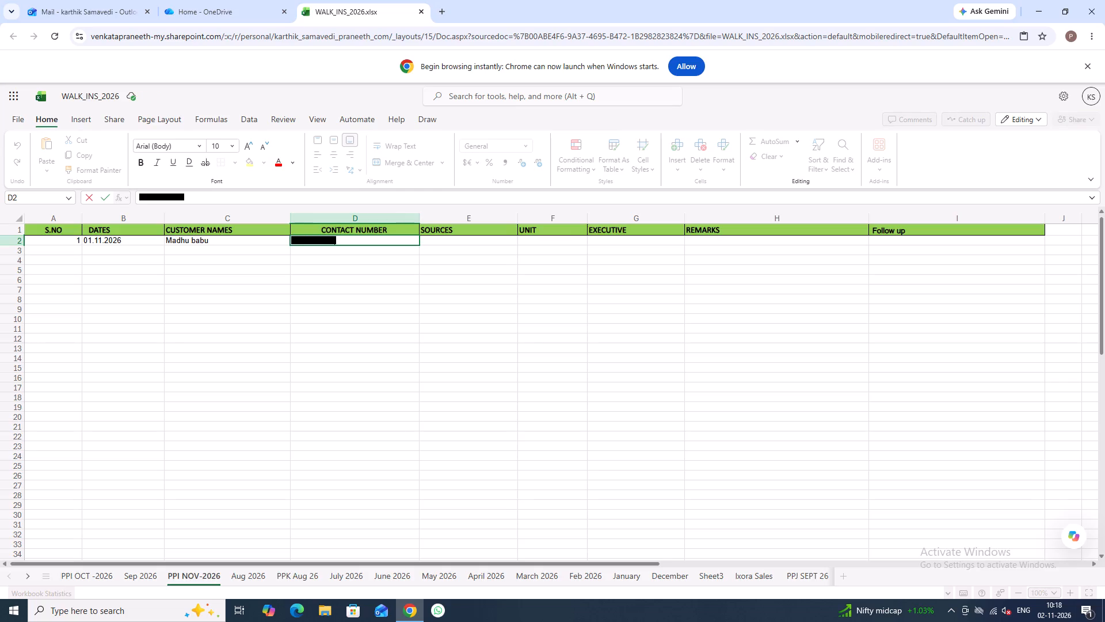
pyautogui.click(462, 240)
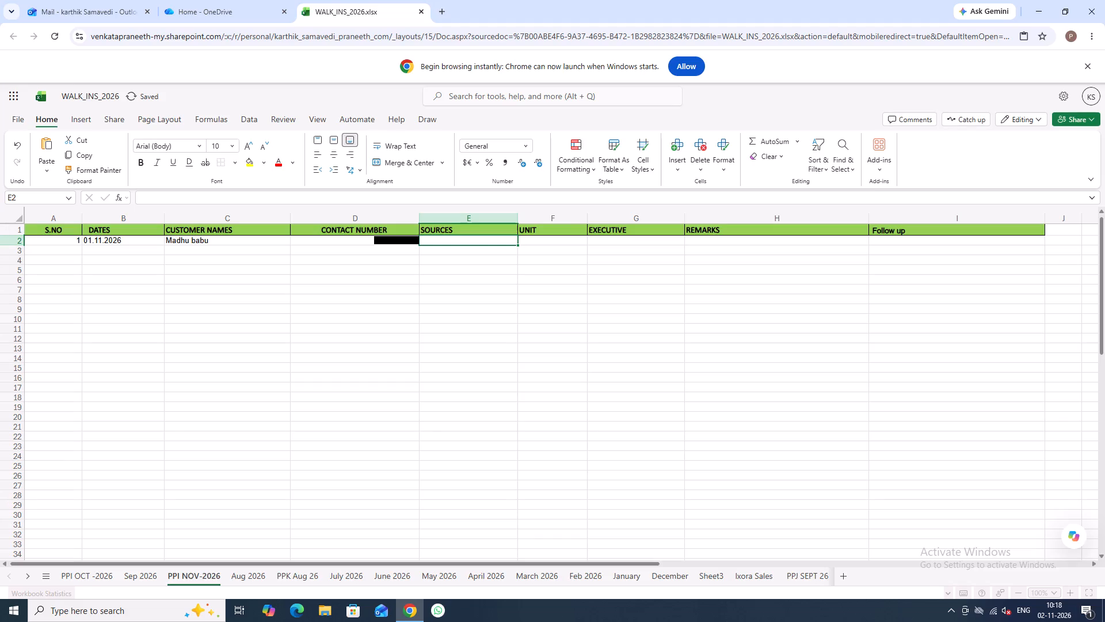
# Enter Walking as the source in E2 and 2BHK as the unit in F2.
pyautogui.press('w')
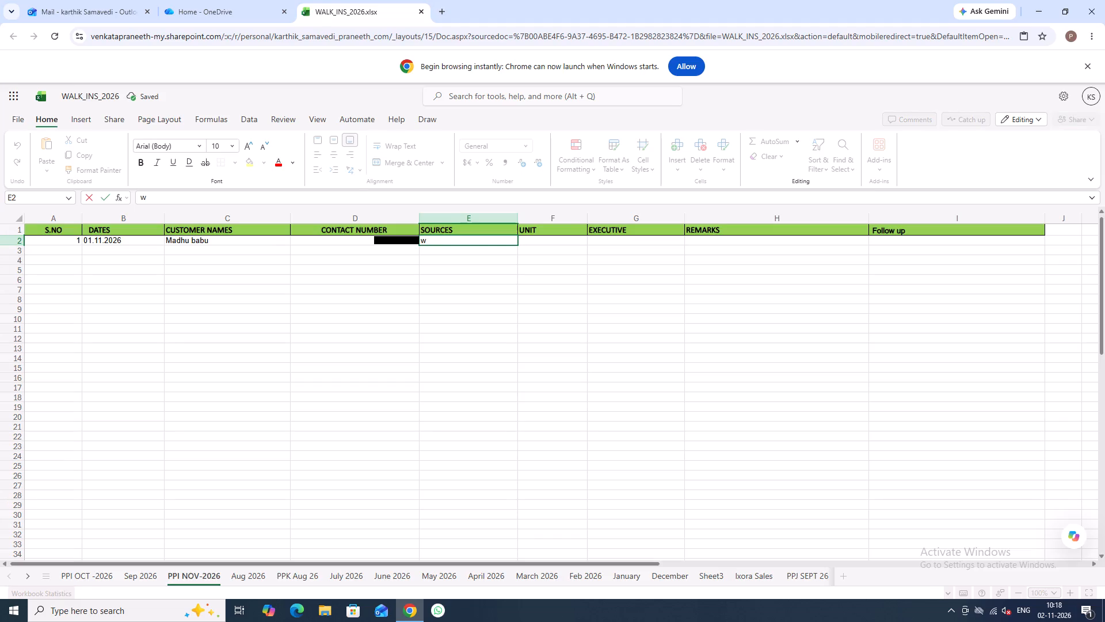
pyautogui.press('BackSpace')
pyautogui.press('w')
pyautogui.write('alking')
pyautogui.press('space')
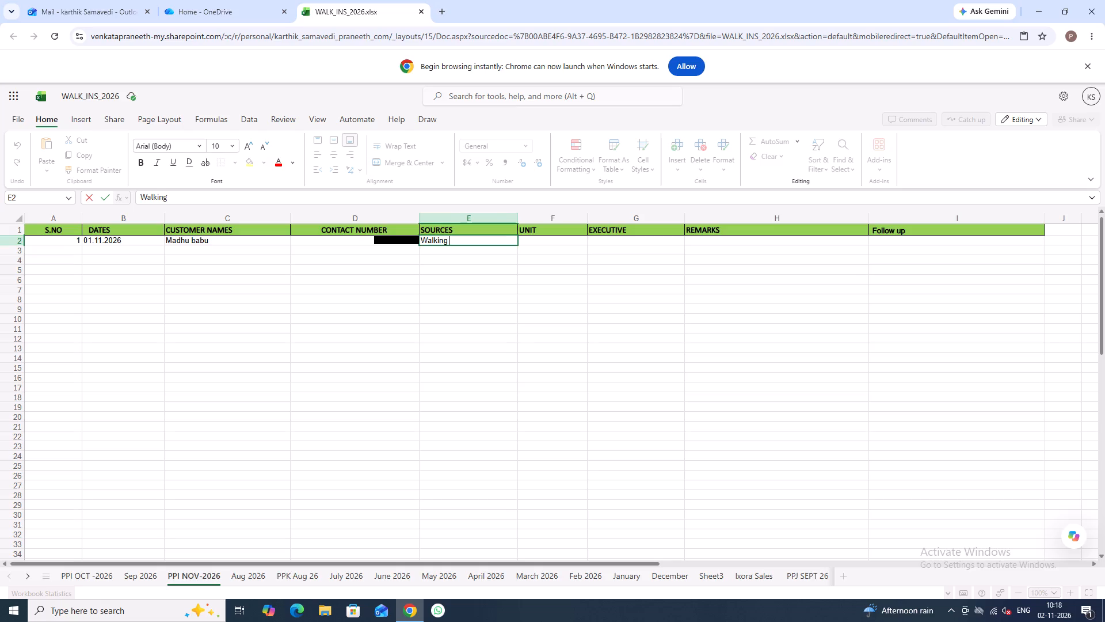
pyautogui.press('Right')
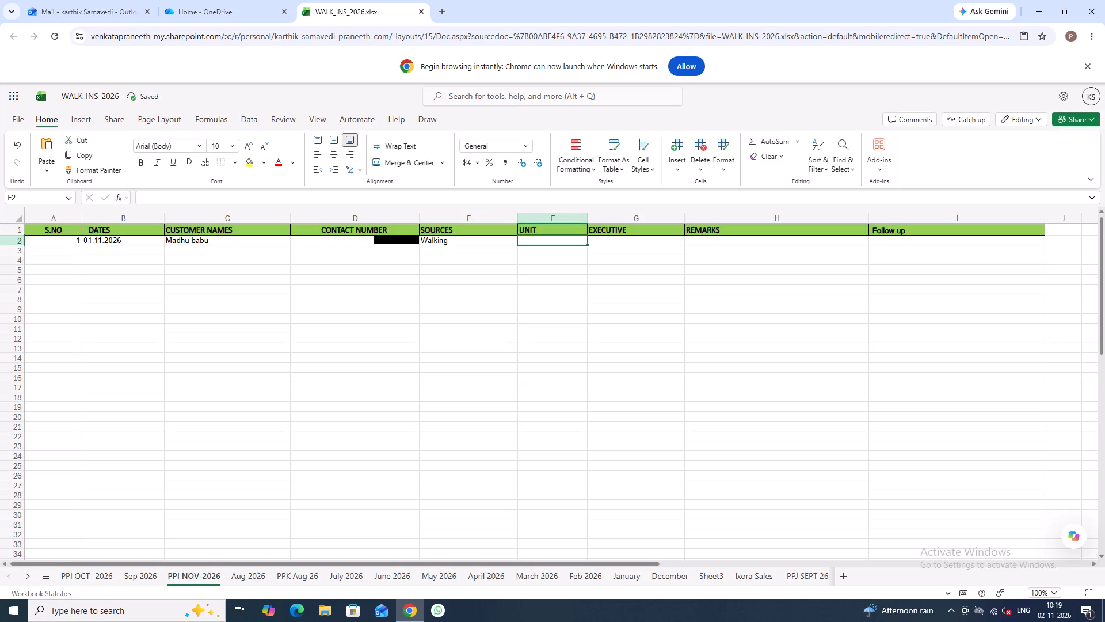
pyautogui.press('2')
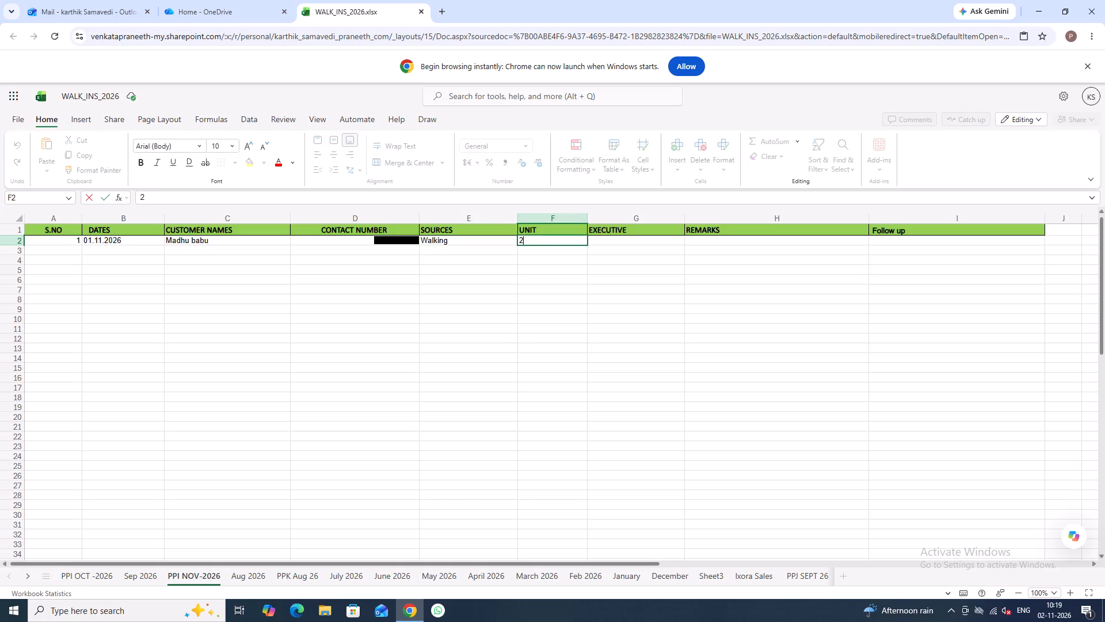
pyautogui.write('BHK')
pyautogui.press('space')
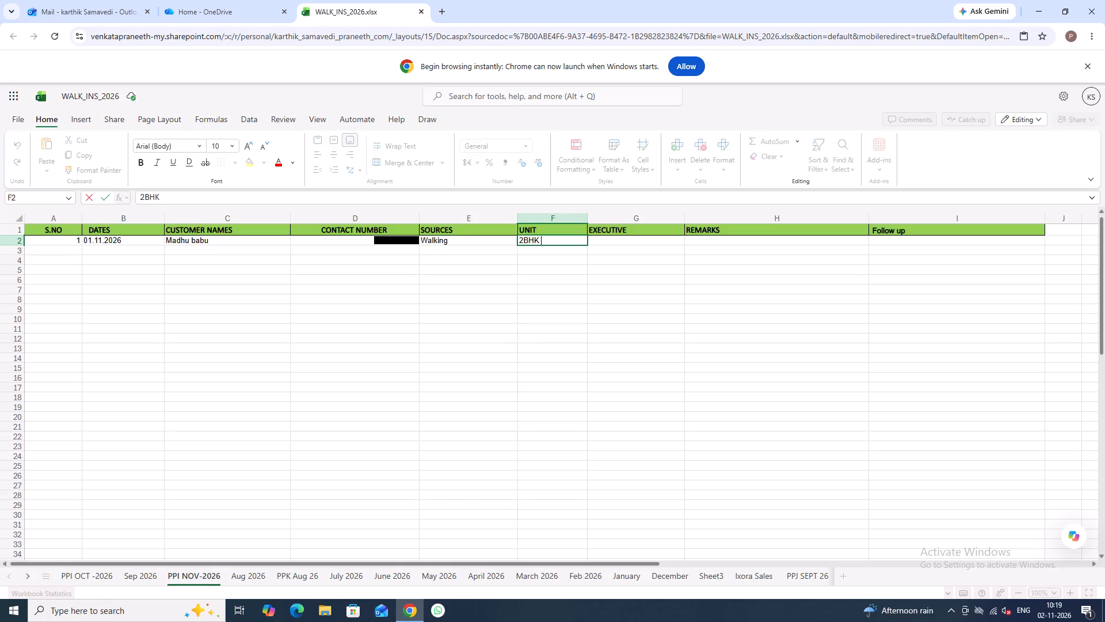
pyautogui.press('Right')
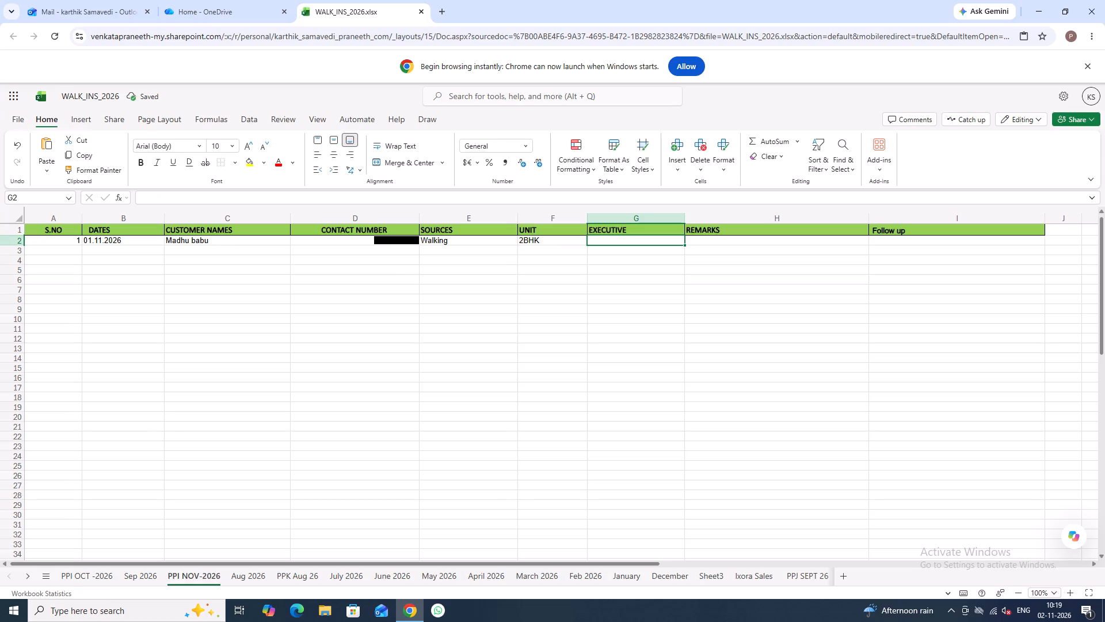
# Enter Karthik as the executive for the first November entry in G2.
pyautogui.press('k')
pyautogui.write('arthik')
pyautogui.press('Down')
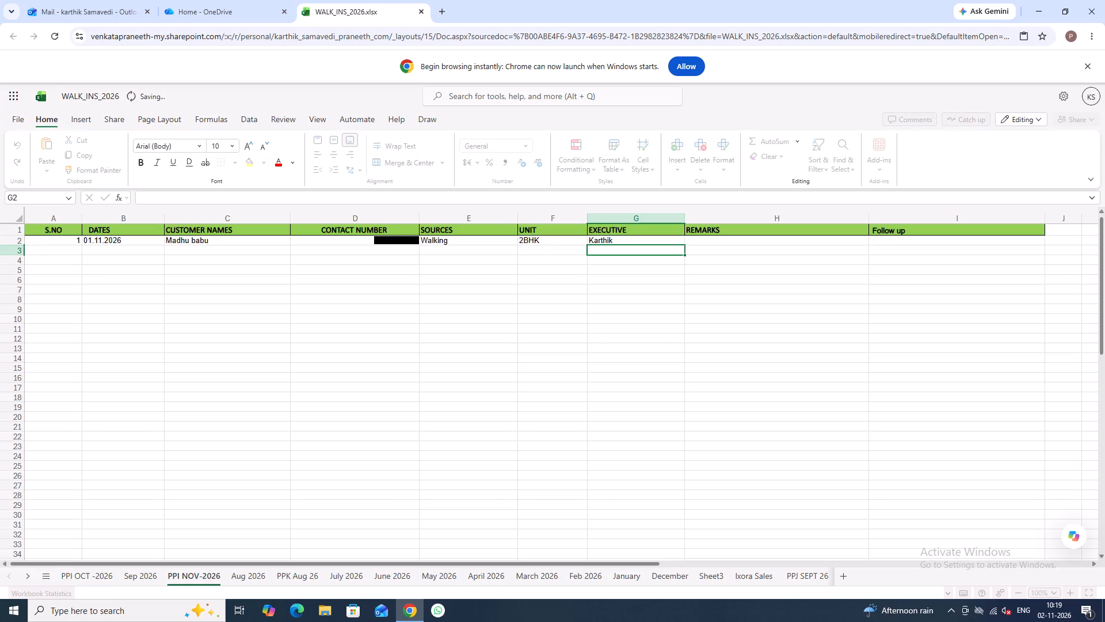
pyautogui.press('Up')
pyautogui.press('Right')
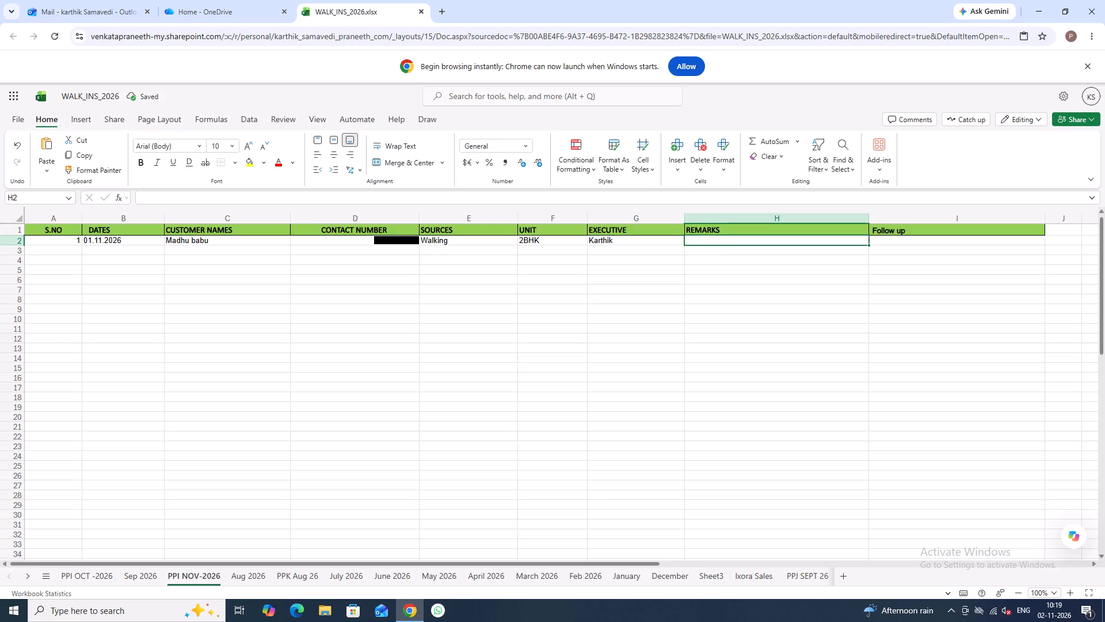
# Enter the remark "Looking for 2 bhk under 80 - 90 lakhs" in H2 for the first November walk-in.
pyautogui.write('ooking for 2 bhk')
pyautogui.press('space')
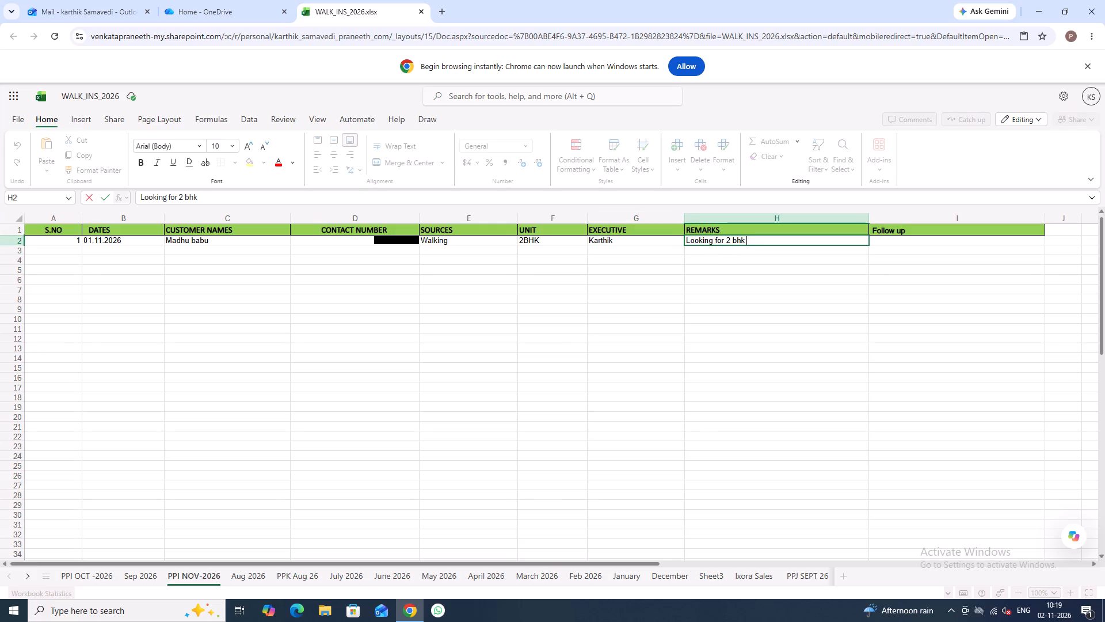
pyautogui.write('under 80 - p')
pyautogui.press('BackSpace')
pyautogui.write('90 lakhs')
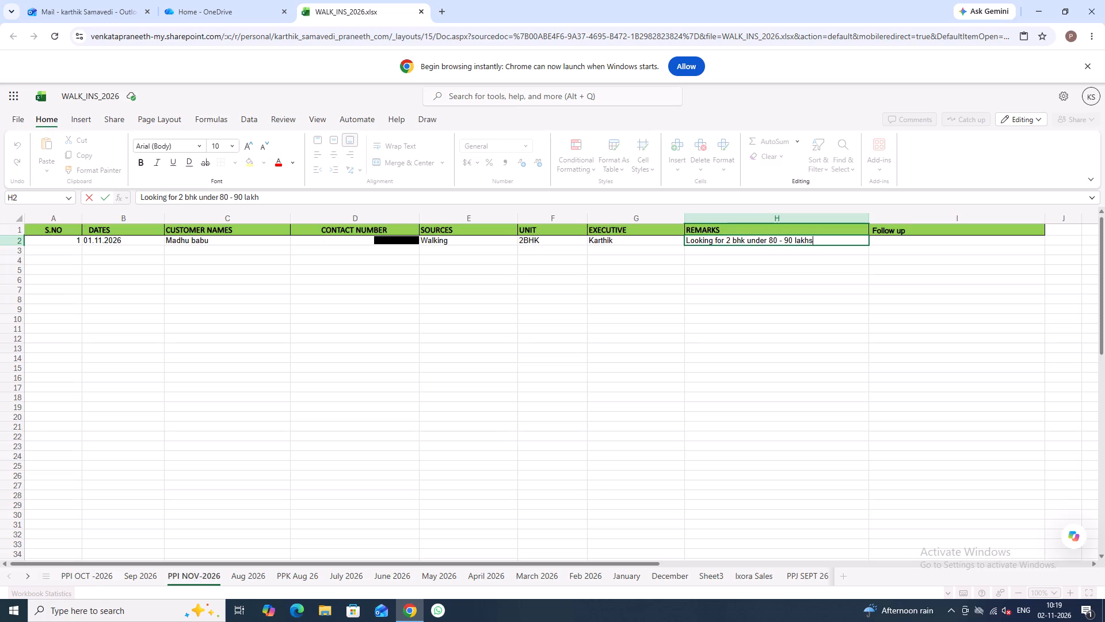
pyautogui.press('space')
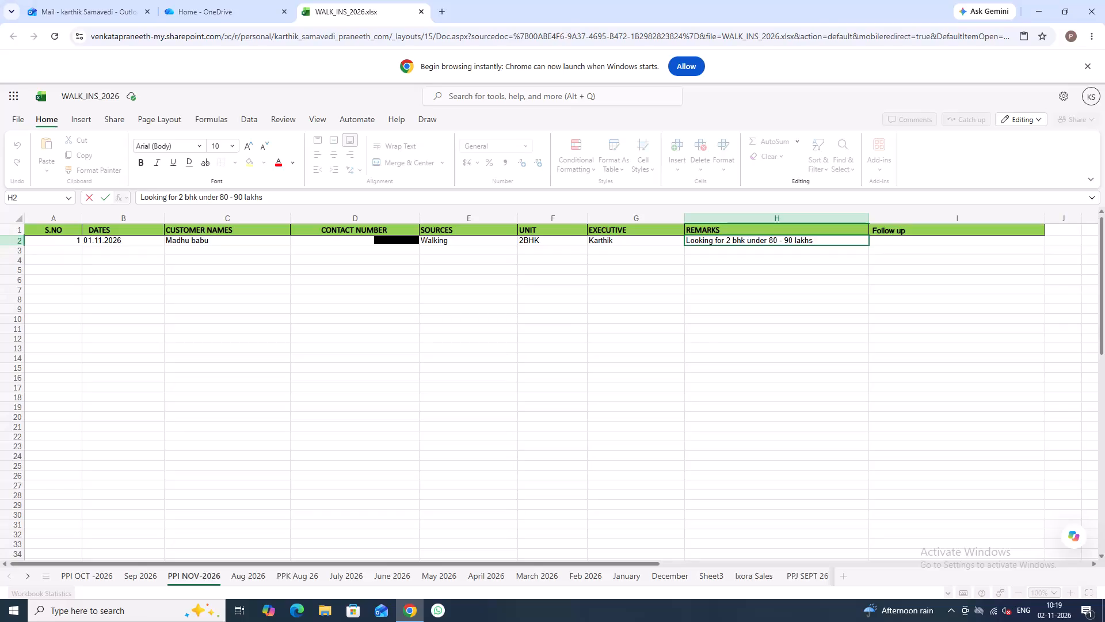
pyautogui.click(49, 253)
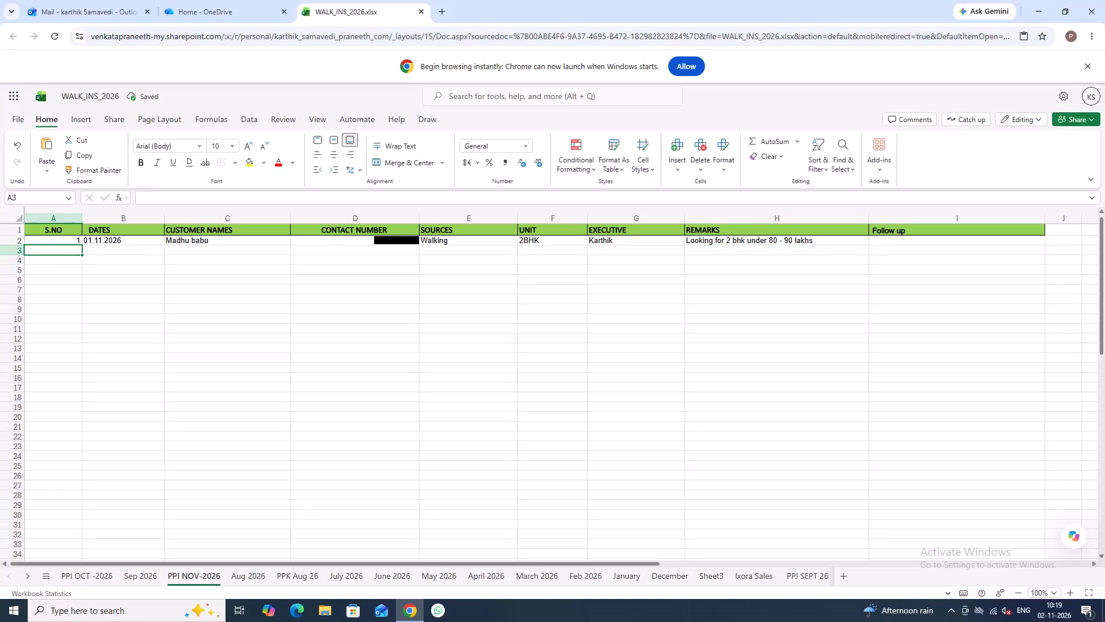
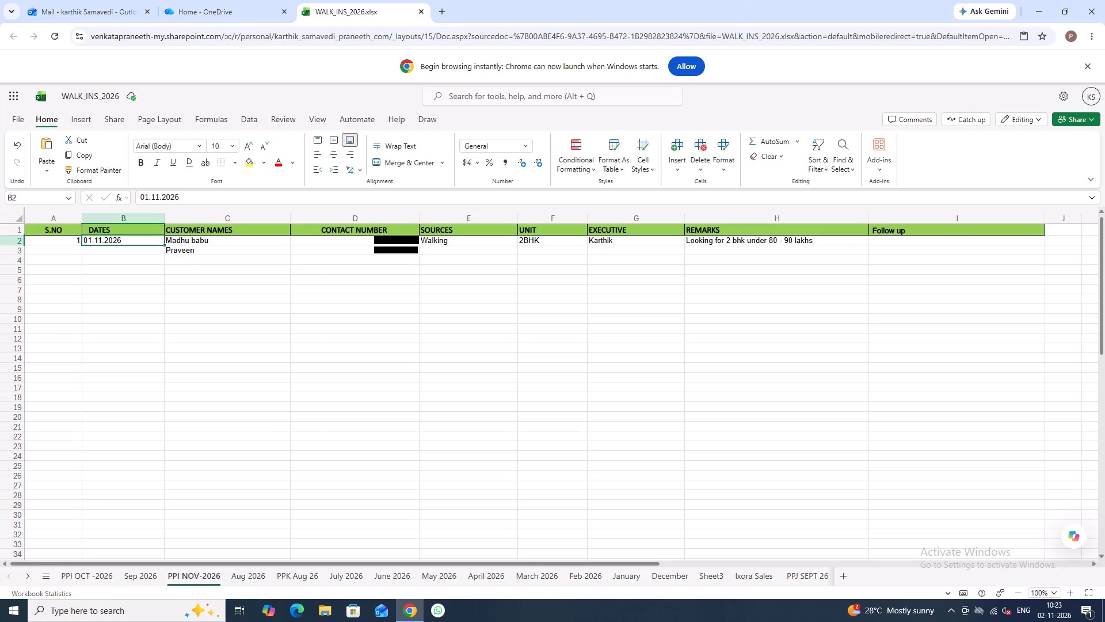
# Copy the date 01.11.2026 from B2 to B3 and enter serial number 2 in A3.
pyautogui.hotkey('ctrl', 'c')
pyautogui.press('Down')
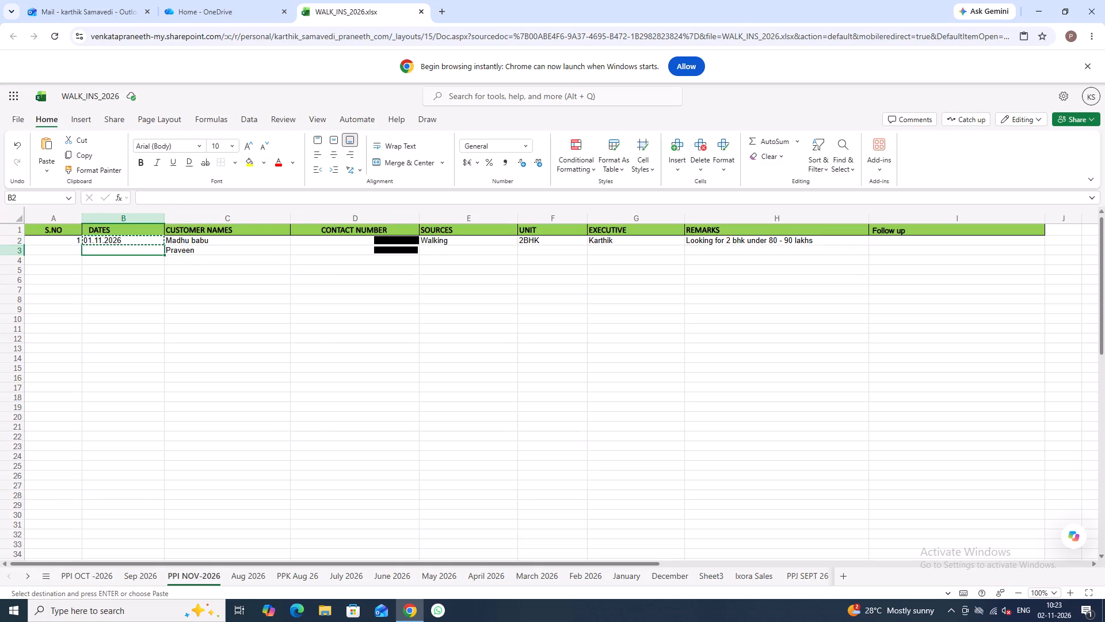
pyautogui.hotkey('ctrl', 'v')
pyautogui.press('Left')
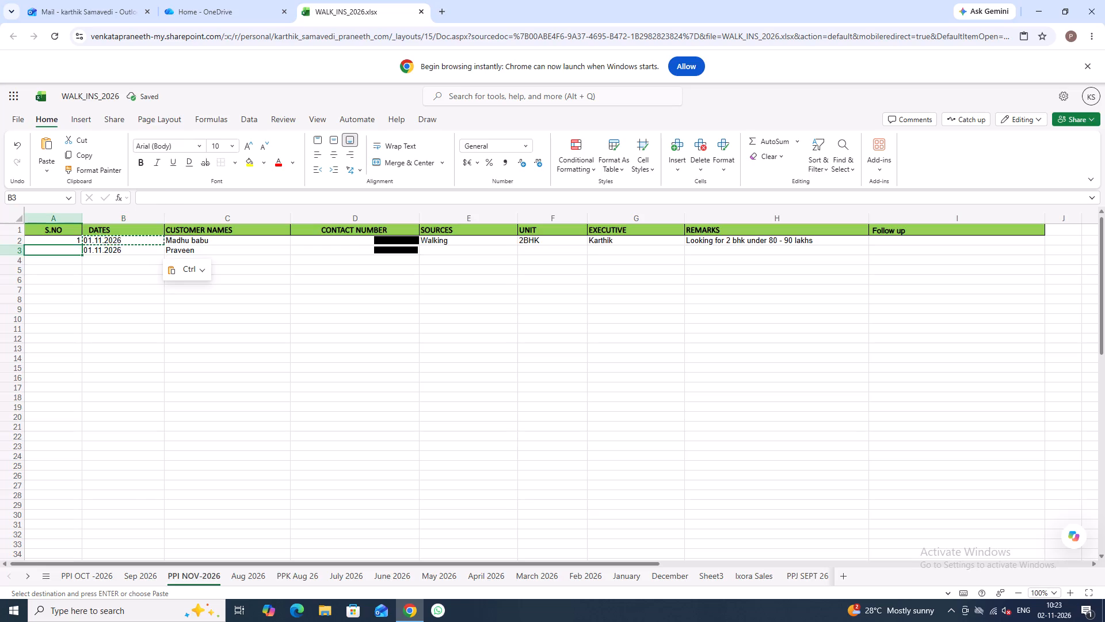
pyautogui.press('Down')
pyautogui.press('Up')
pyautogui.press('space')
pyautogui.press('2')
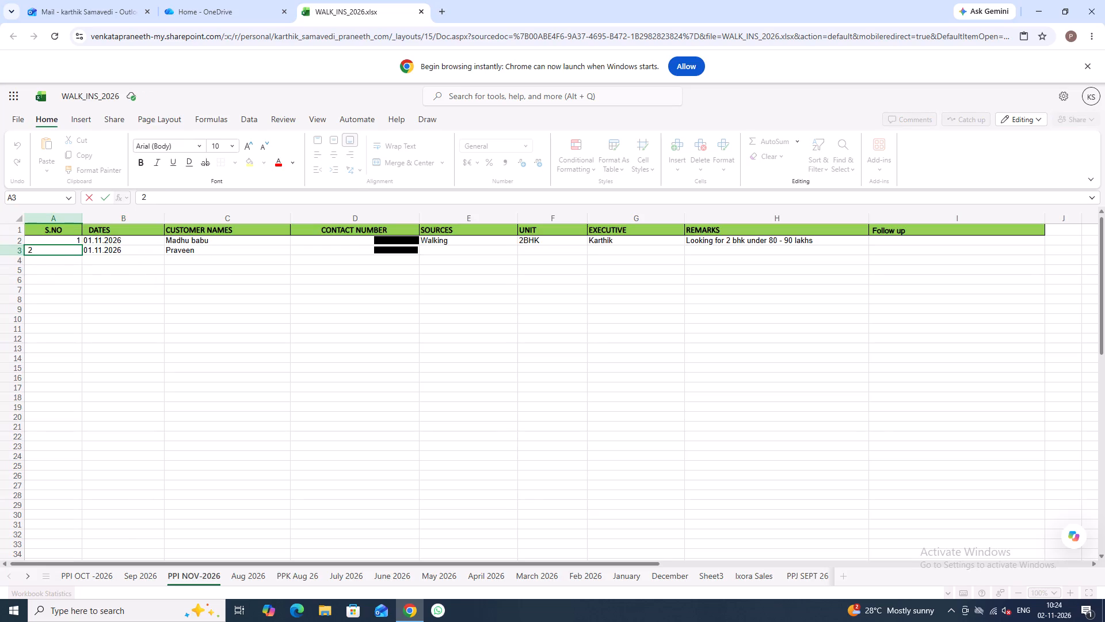
pyautogui.click(458, 257)
# Enter Walking as the source in E3 and 3BHK as the unit in F3.
pyautogui.click(458, 252)
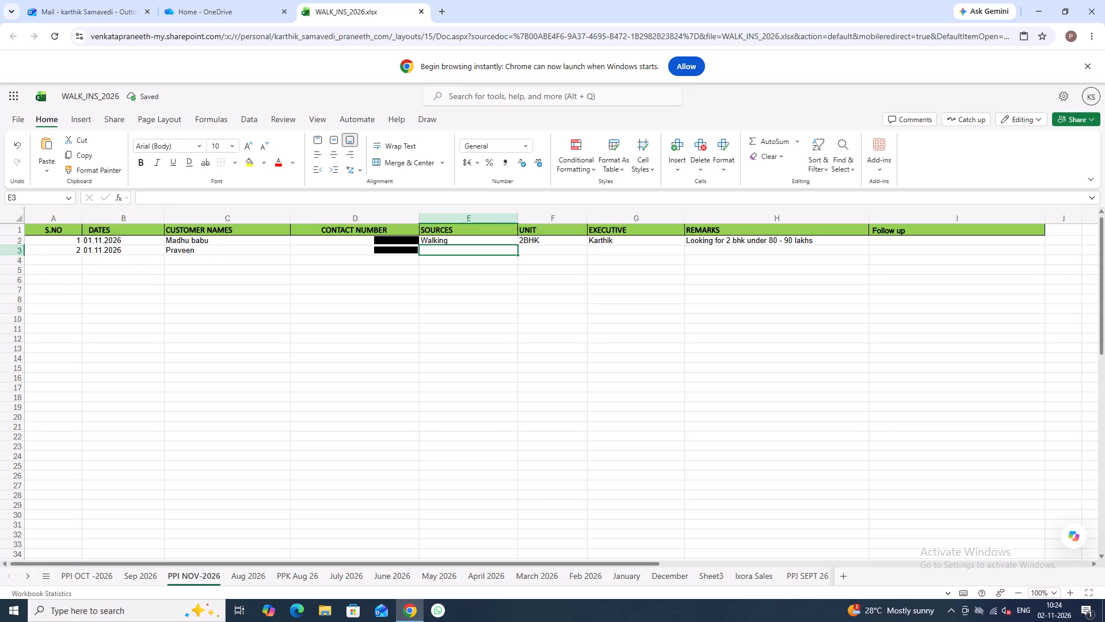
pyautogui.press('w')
pyautogui.click(533, 252)
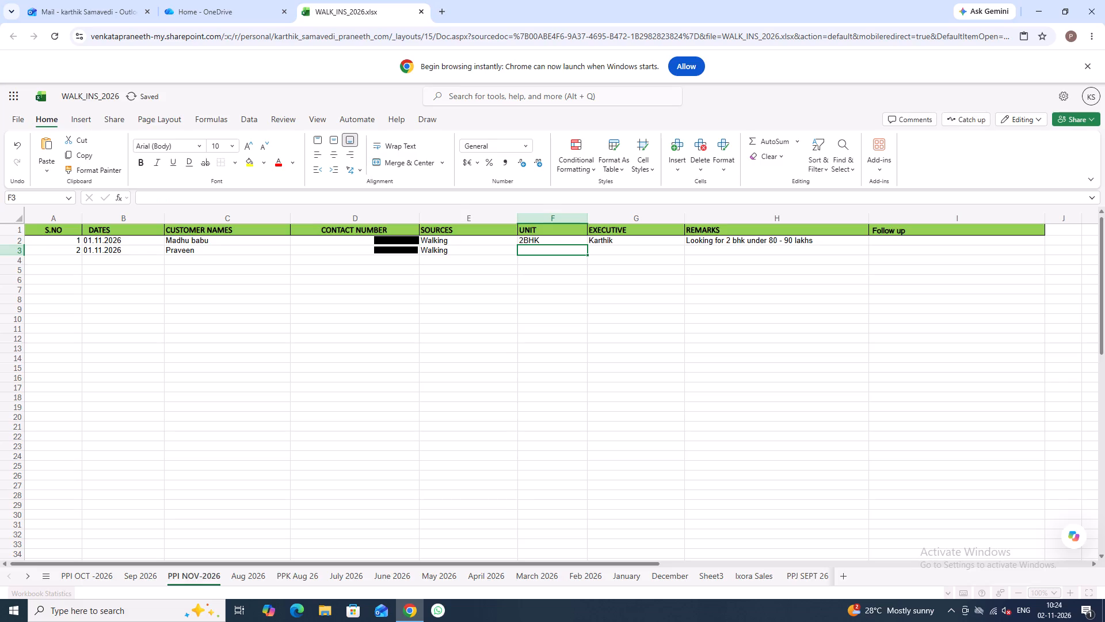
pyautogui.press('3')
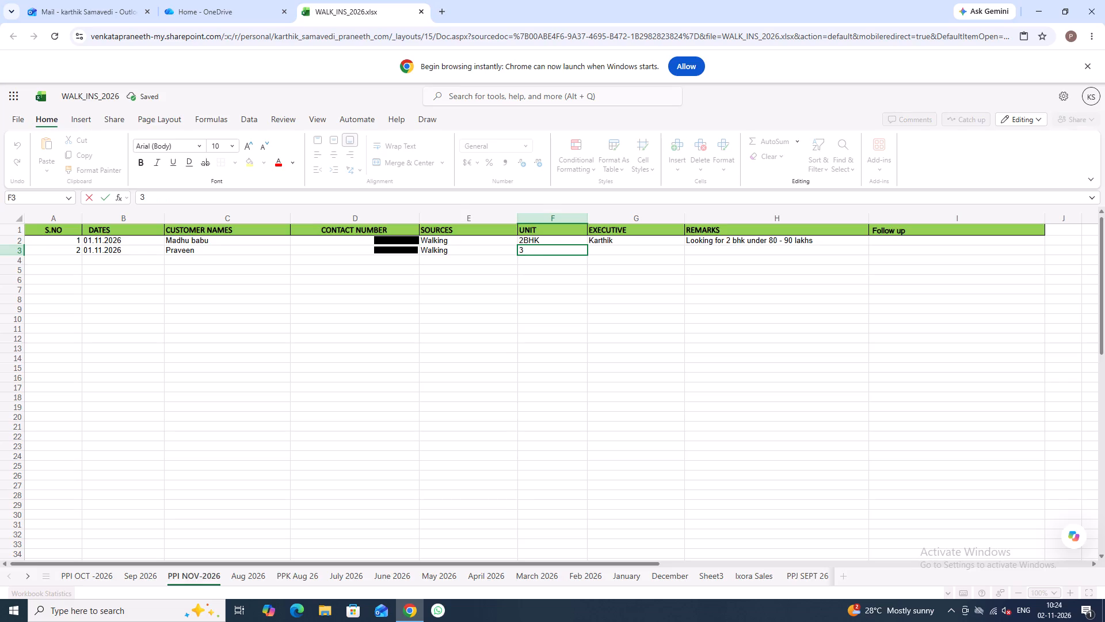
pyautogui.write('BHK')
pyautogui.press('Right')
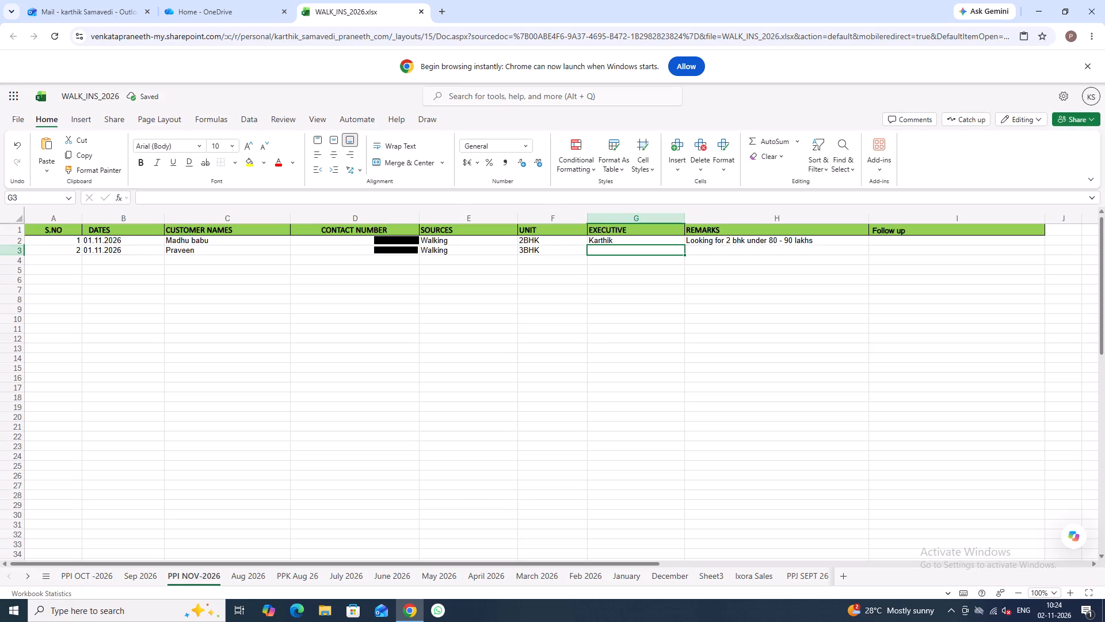
# Enter Karthik as the executive for the second November entry in G3.
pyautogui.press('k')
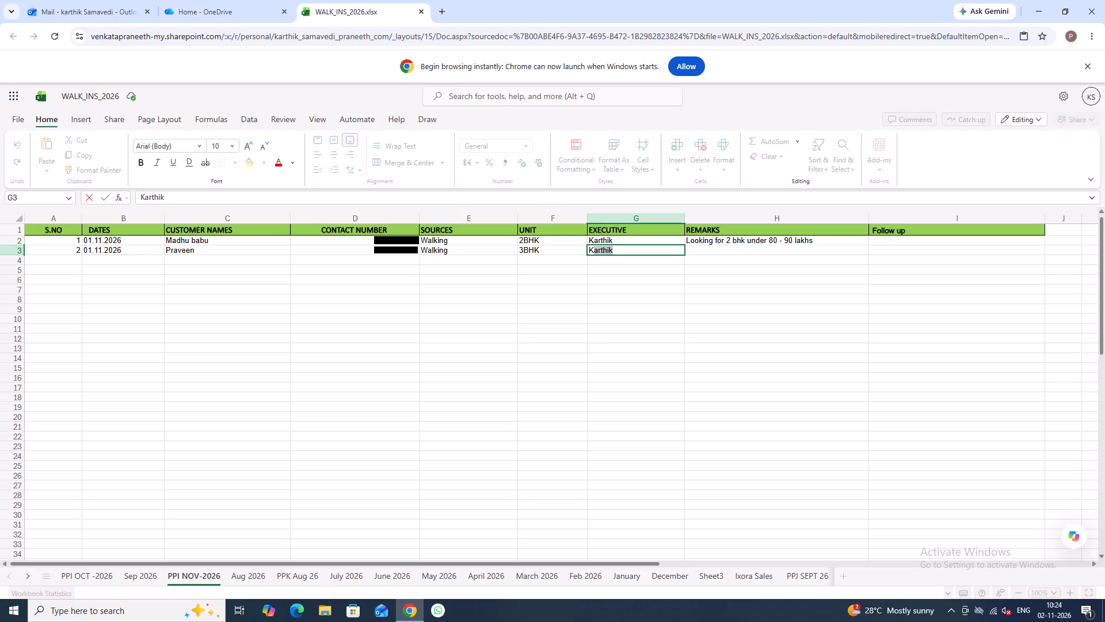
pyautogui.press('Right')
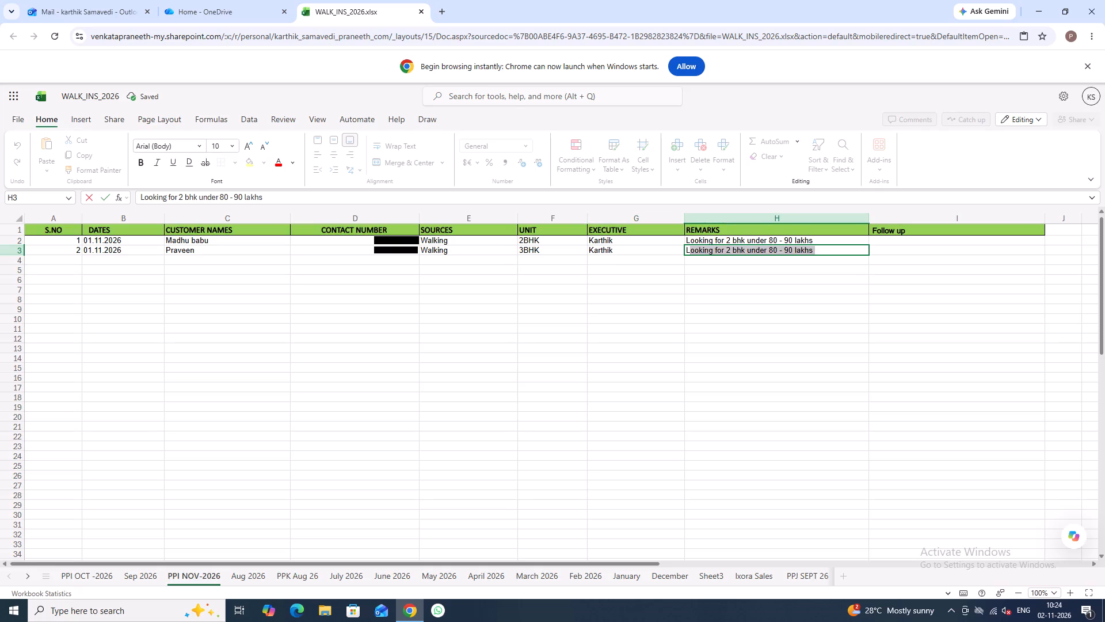
# Enter the remark "Lokoking for 3 bhk" in H3 for the second November walk-in.
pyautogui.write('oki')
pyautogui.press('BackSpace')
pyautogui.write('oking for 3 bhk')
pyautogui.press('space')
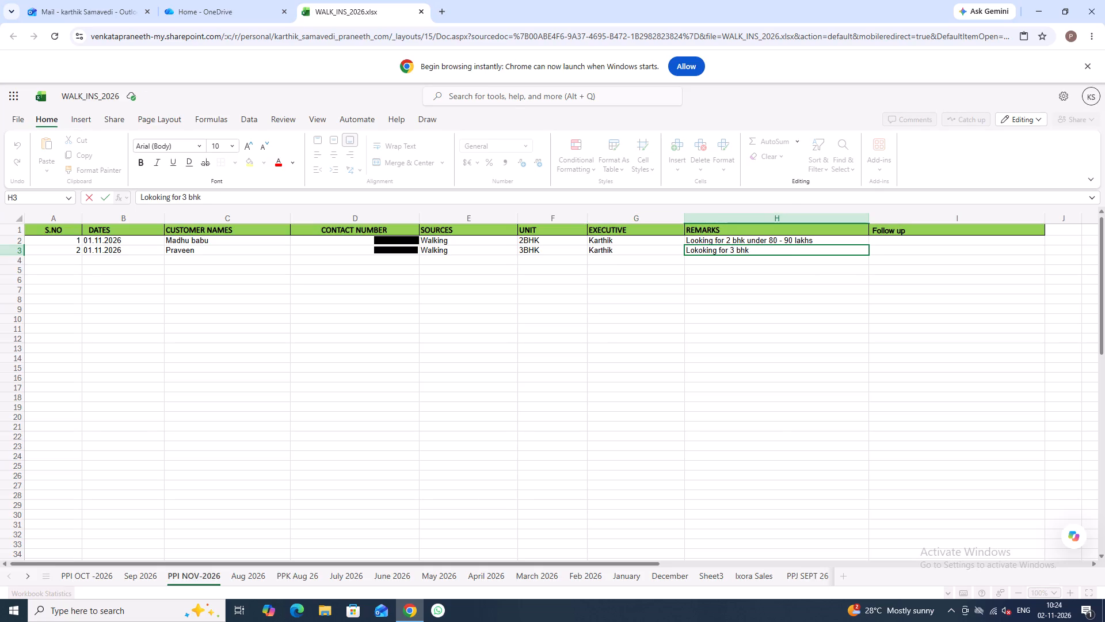
# Enter the third walk-in customer's name in C4.
pyautogui.click(176, 260)
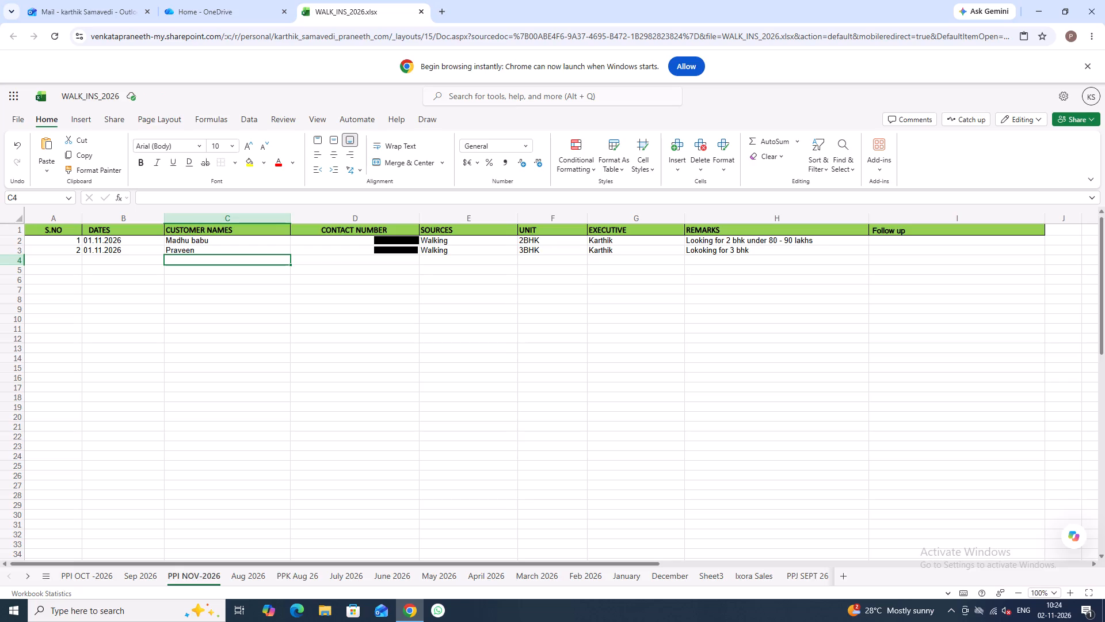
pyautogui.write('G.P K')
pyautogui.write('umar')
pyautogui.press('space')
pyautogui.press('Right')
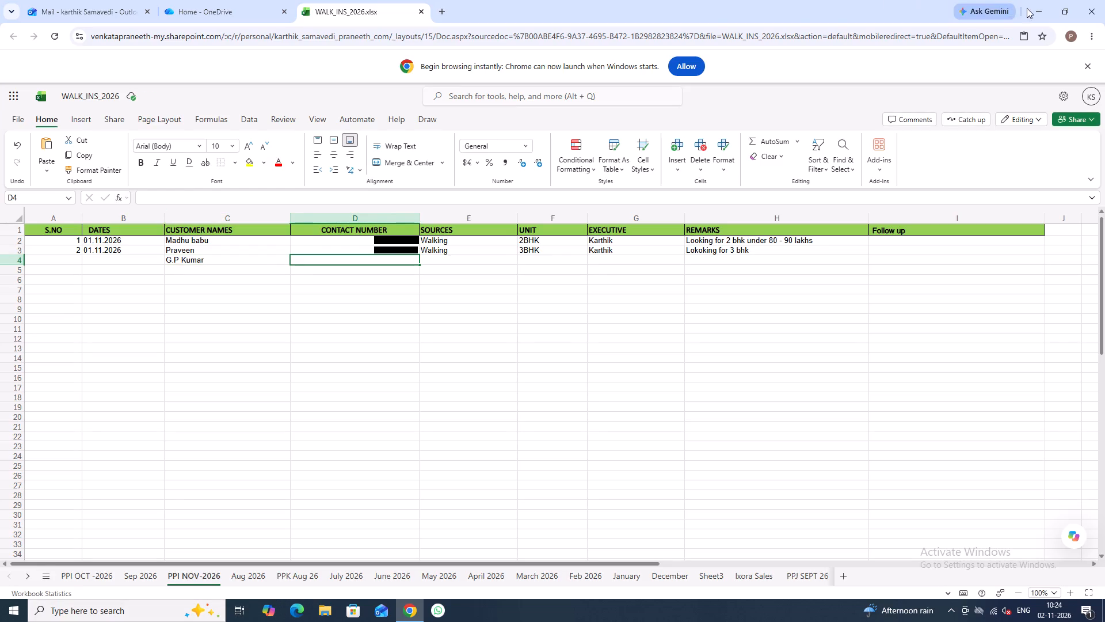
# Minimise the browser window and launch Kuro from the desktop.
pyautogui.click(1046, 10)
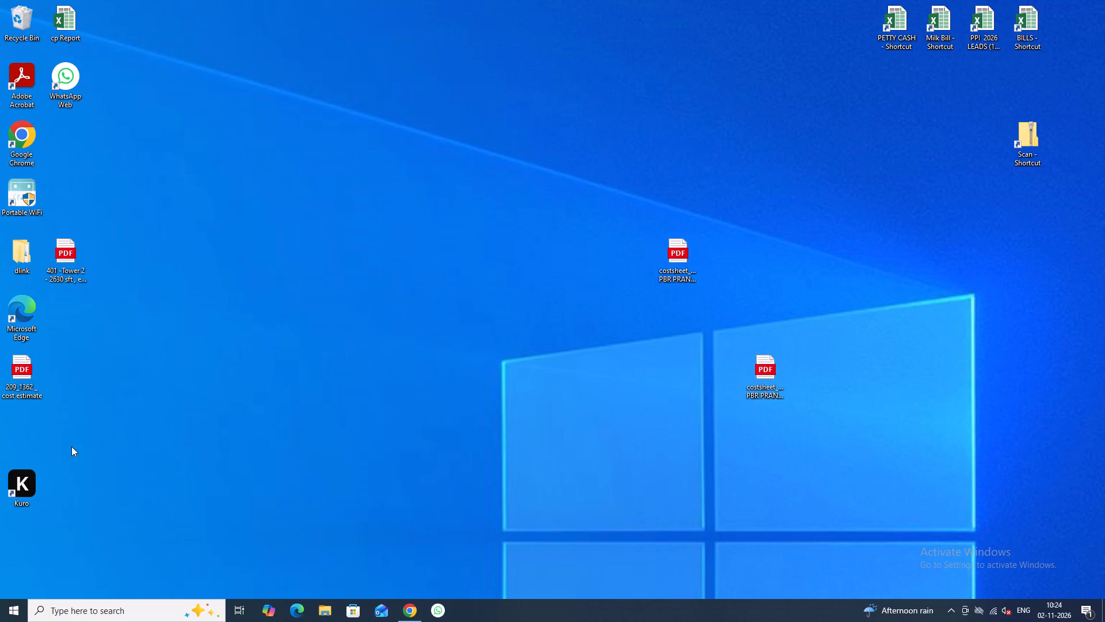
pyautogui.doubleClick(6, 487)
pyautogui.doubleClick(19, 480)
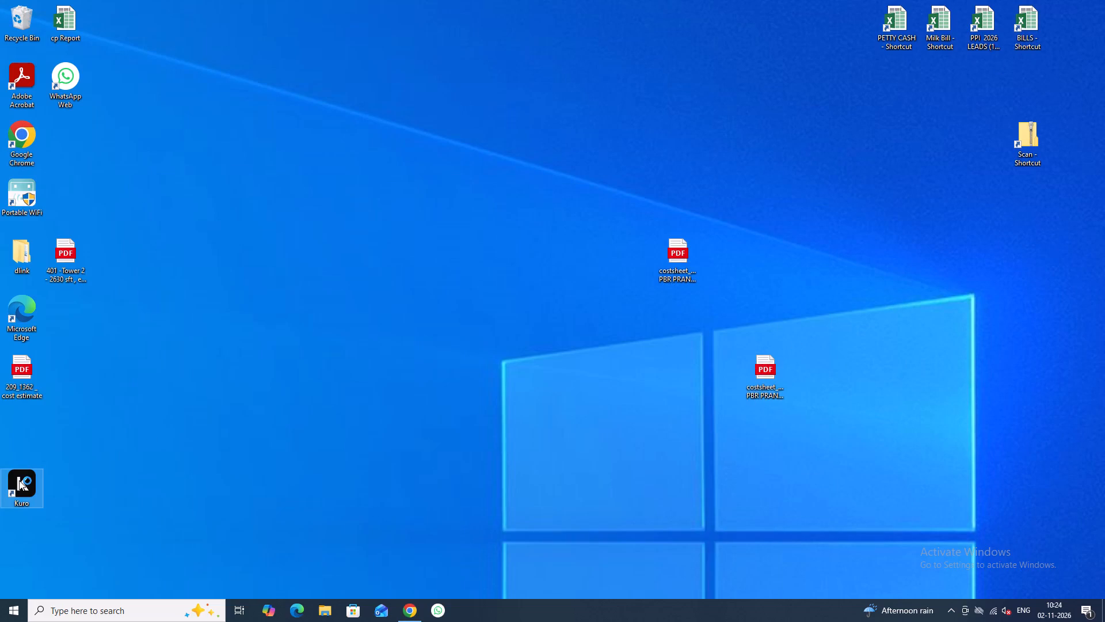